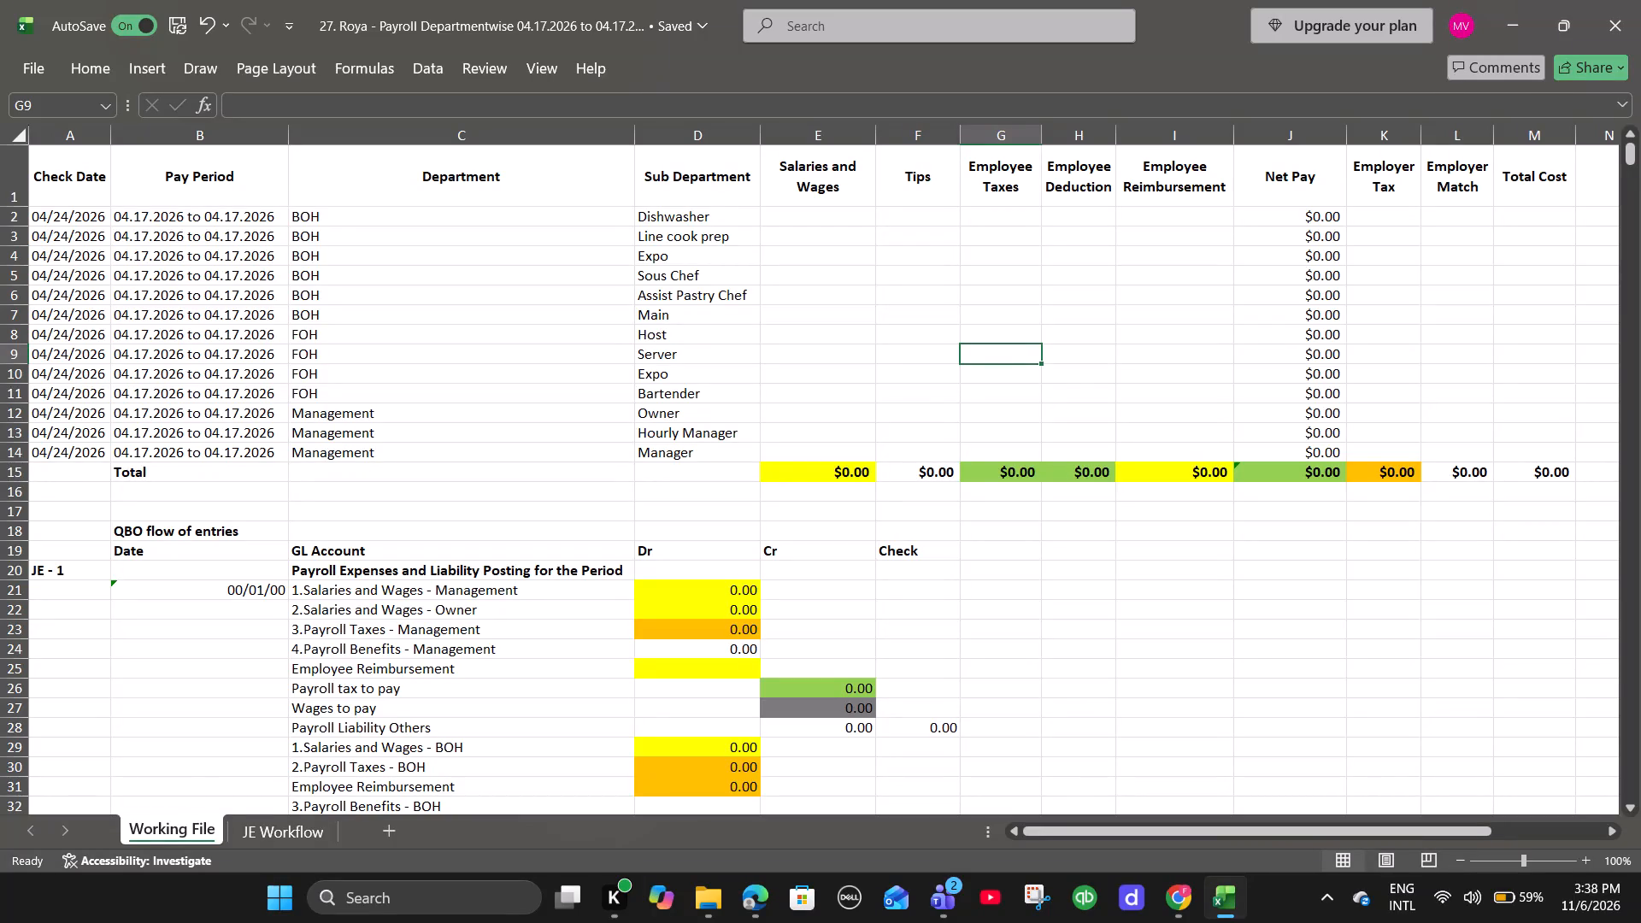
# Look up the Bartender department totals in the Payroll Detail PDF in Edge and enter 5310.71 as Bartender Salaries and Wages in Excel.
pyautogui.click(751, 886)
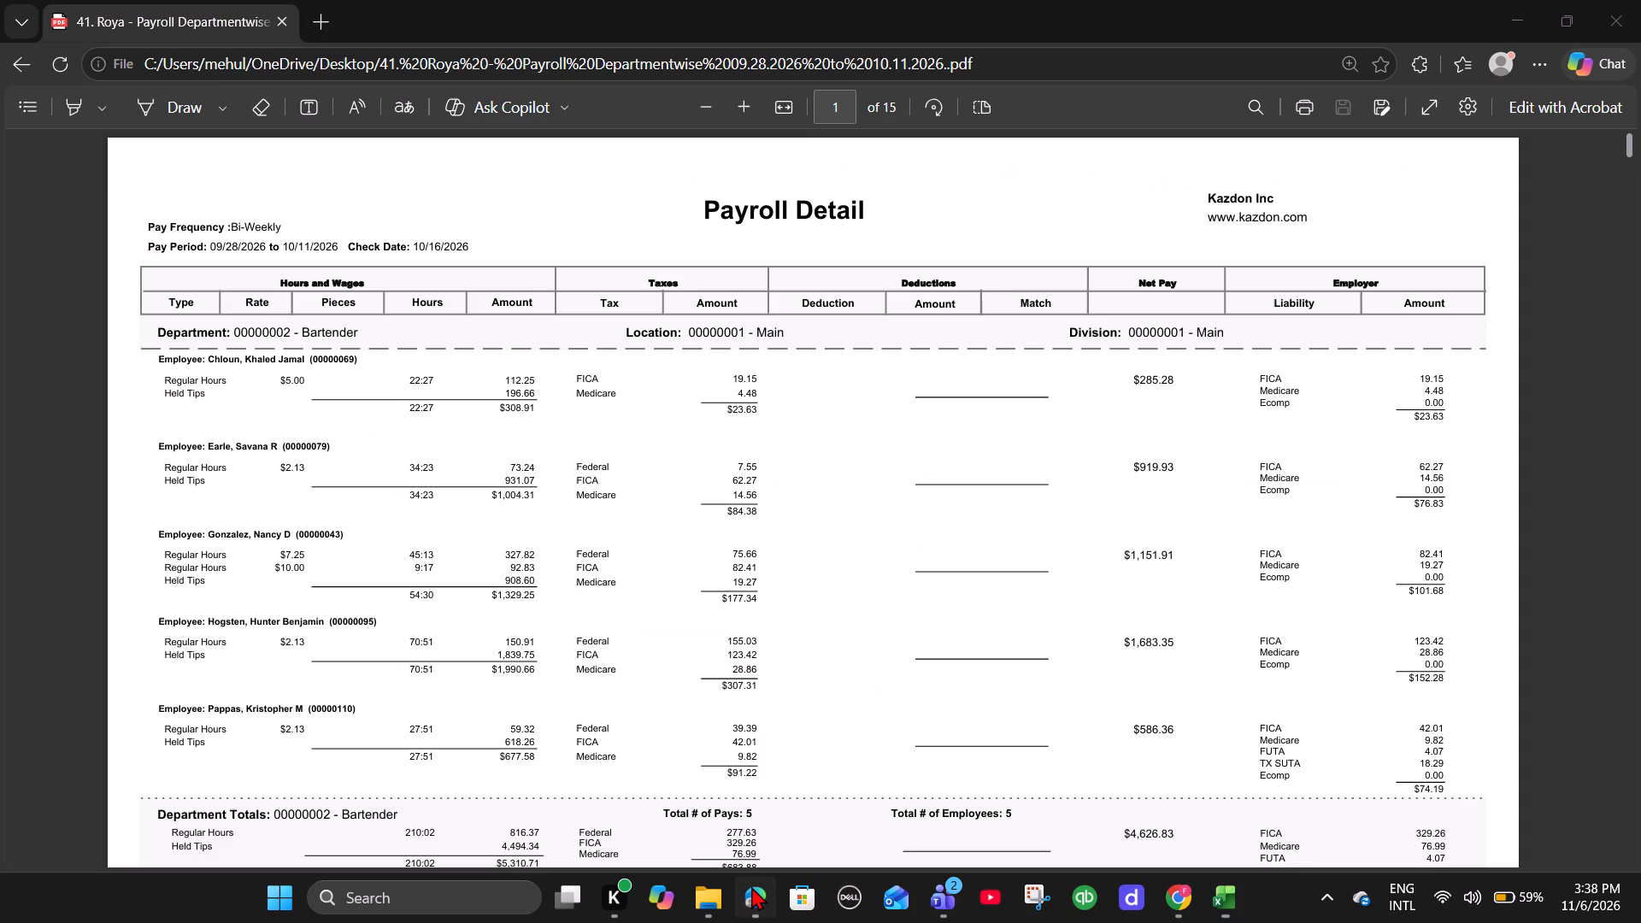
pyautogui.scroll(-2, 679, 659)
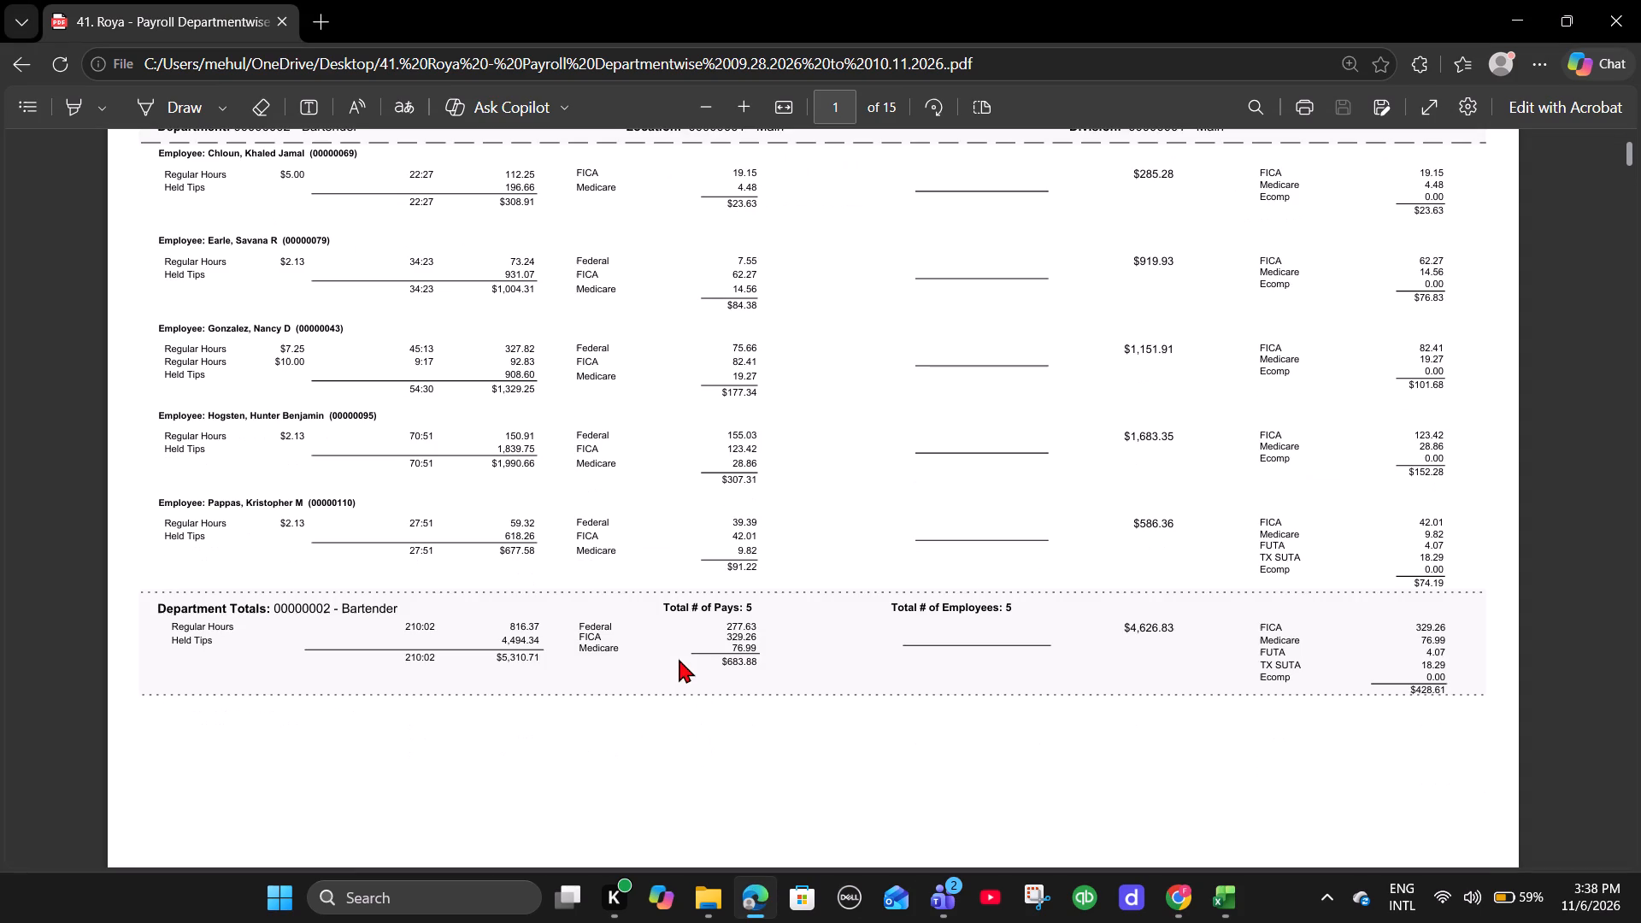
pyautogui.hotkey('ctrl', '+')
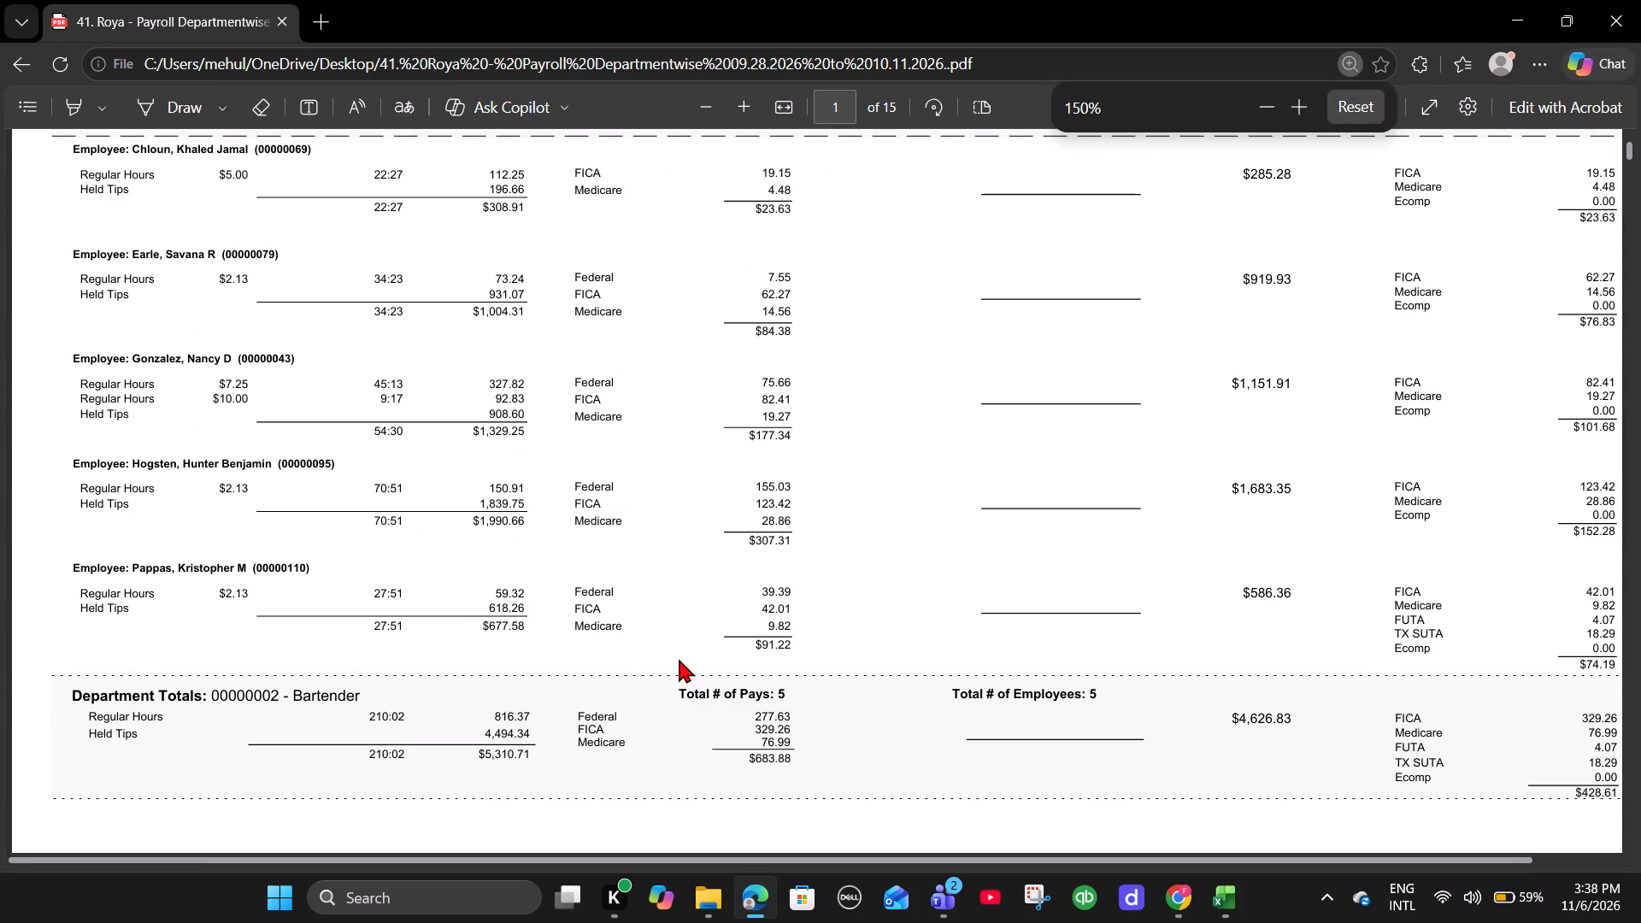
pyautogui.hotkey('ctrl', '-')
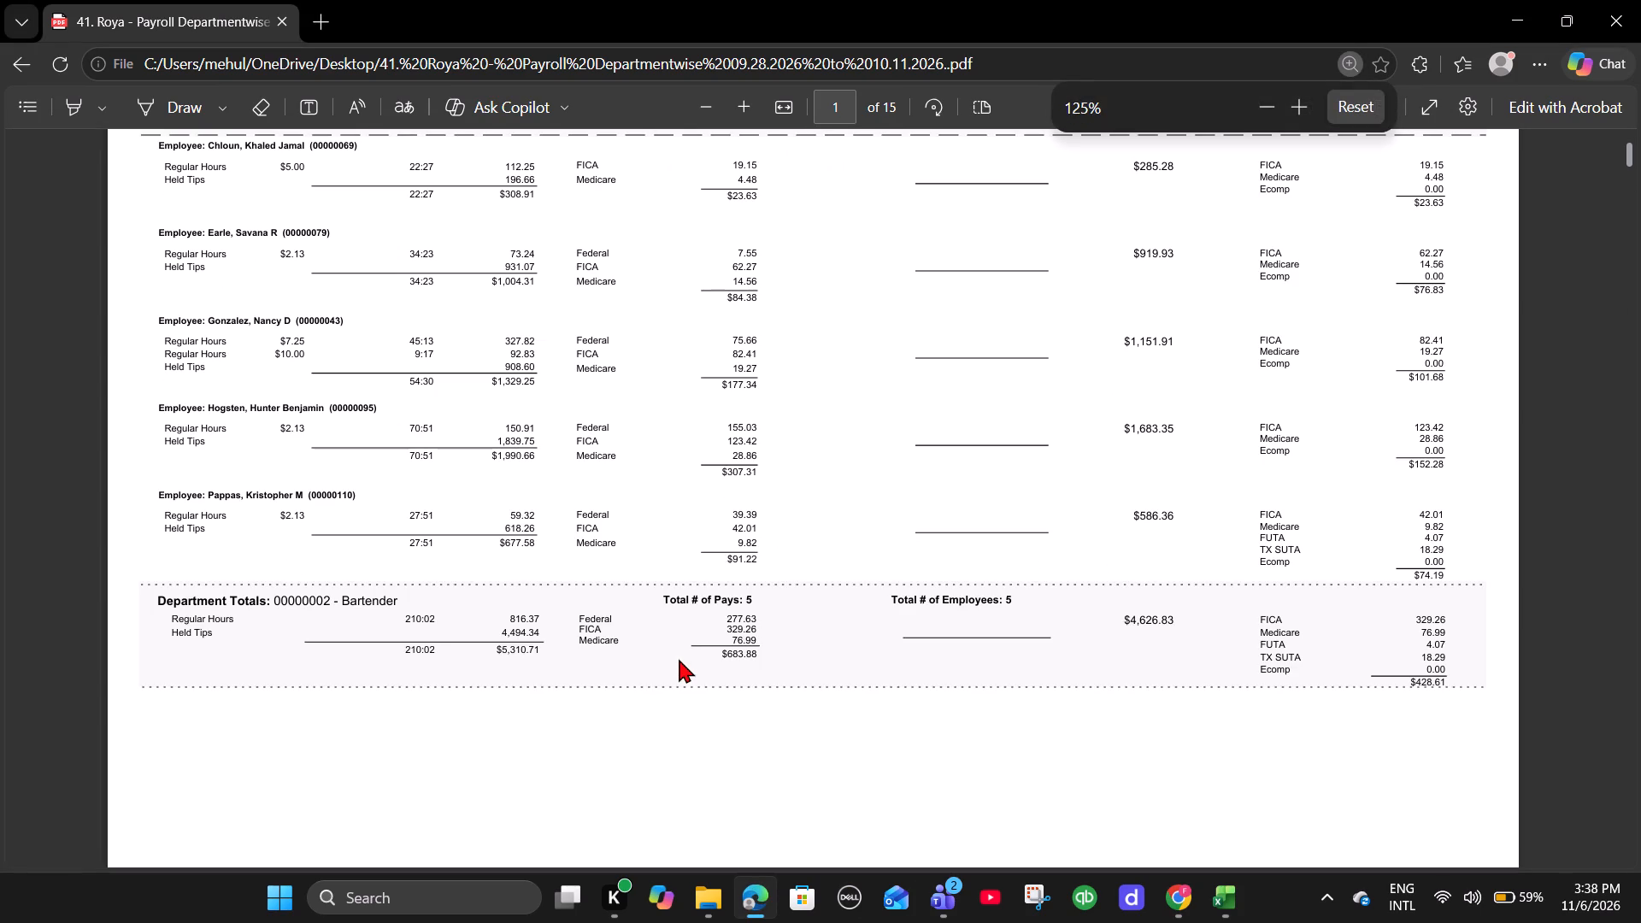
pyautogui.hotkey('alt', 'Tab')
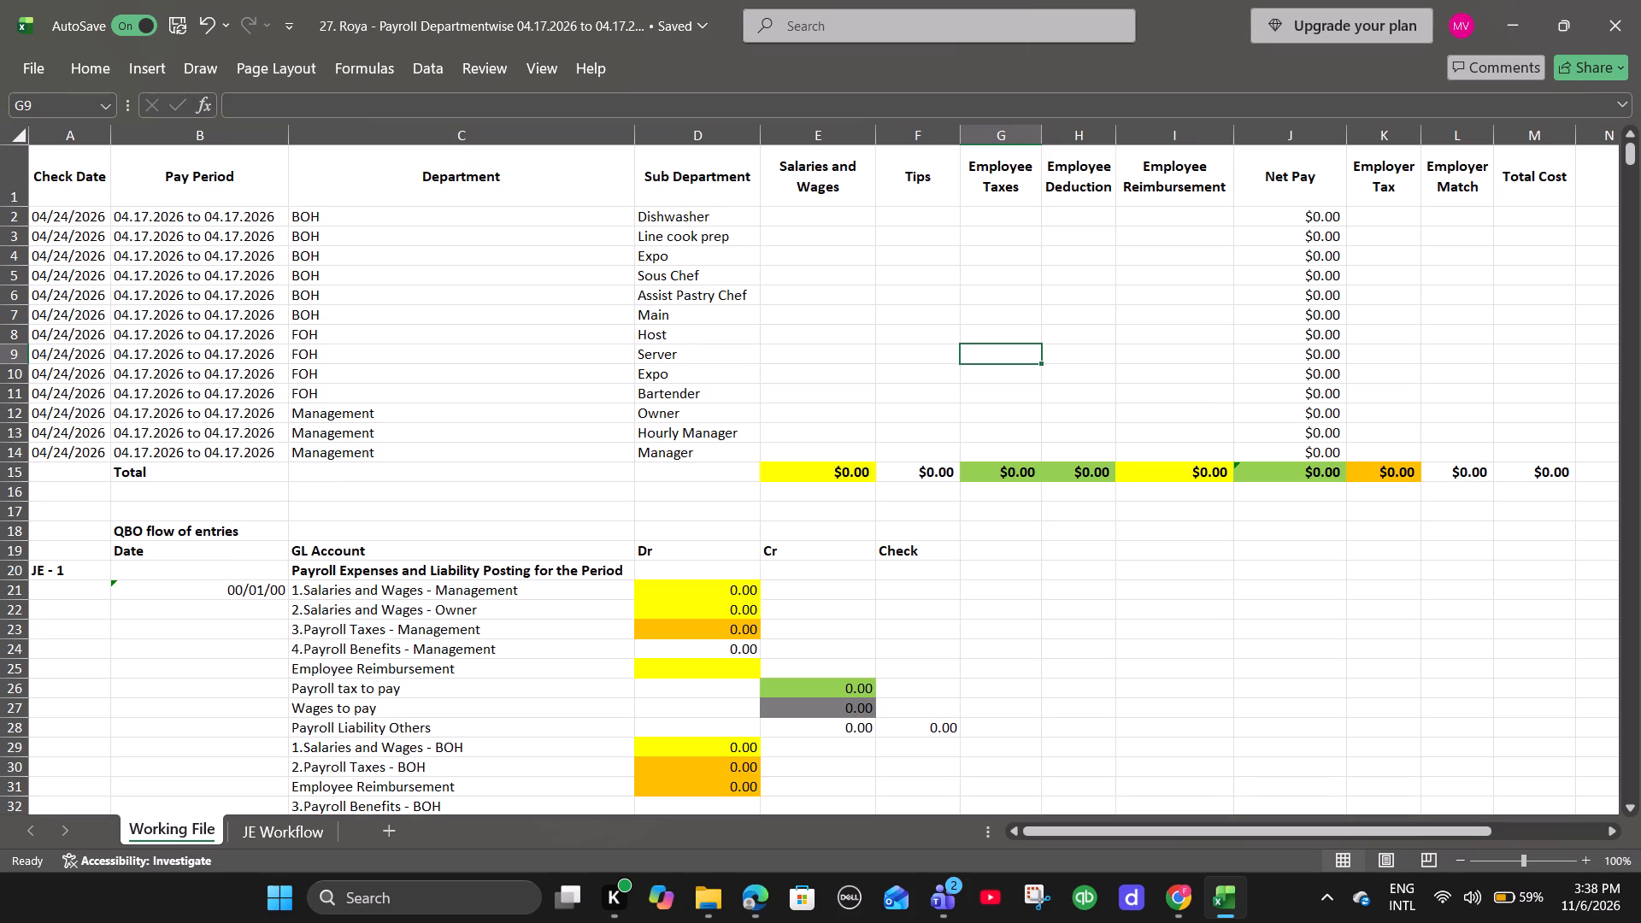
pyautogui.click(792, 395)
pyautogui.hotkey('alt', 'Tab')
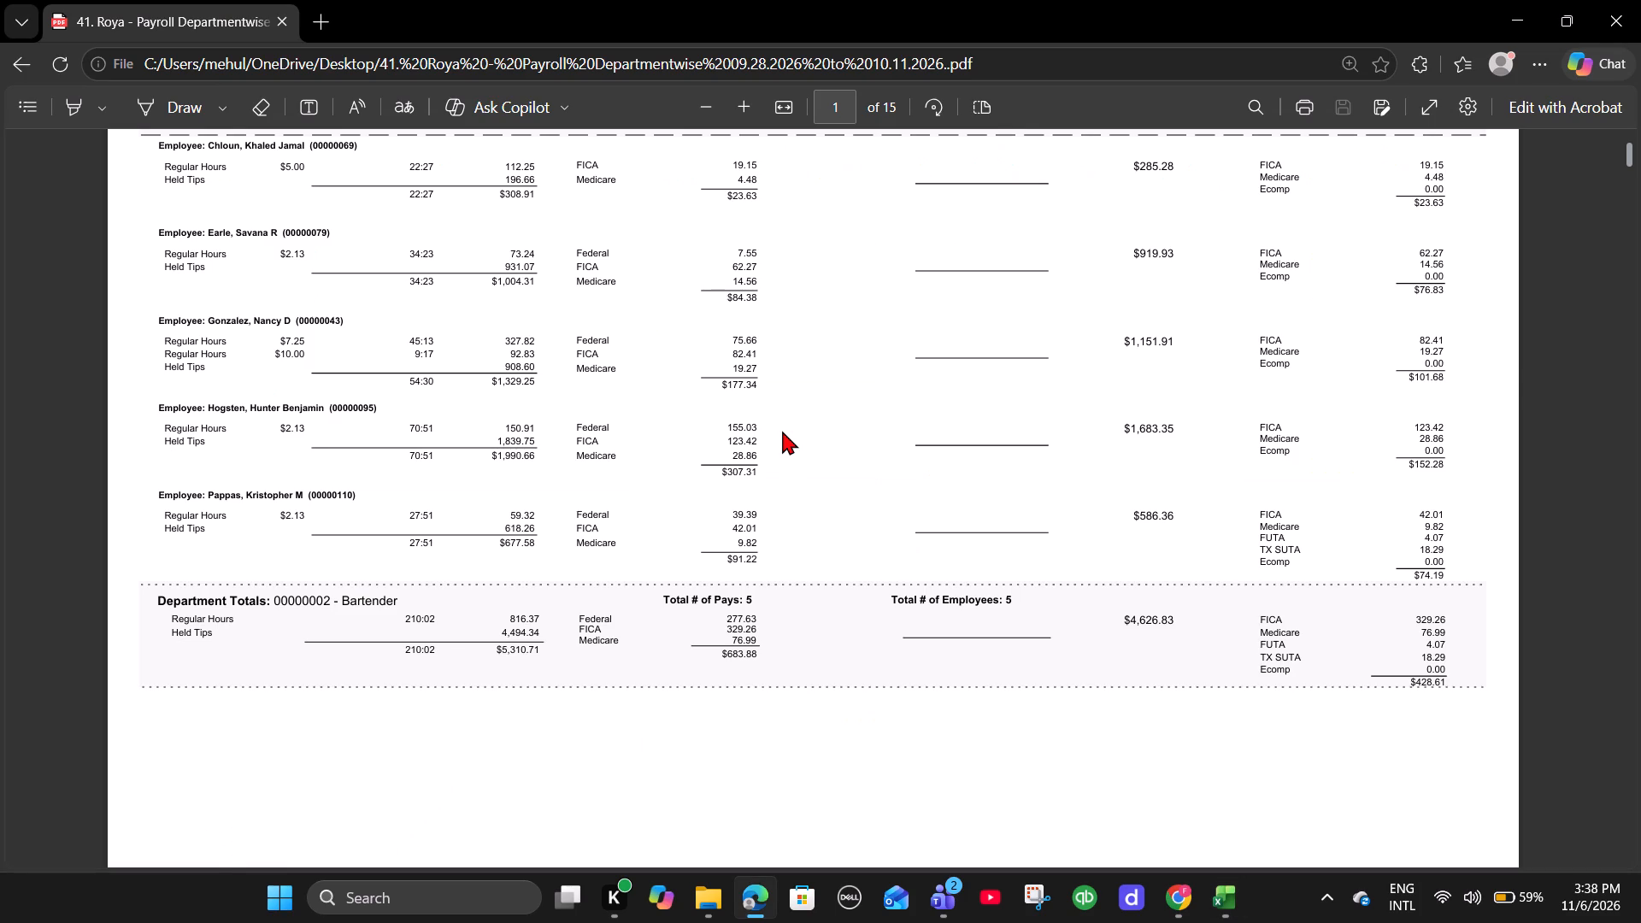
pyautogui.hotkey('alt', 'Tab')
pyautogui.write('5310.71')
pyautogui.press('Right')
# Enter 683.88 as the Employee Taxes for the Bartender row, from the PDF's Bartender totals.
pyautogui.hotkey('alt', 'Tab')
pyautogui.hotkey('alt', 'Tab')
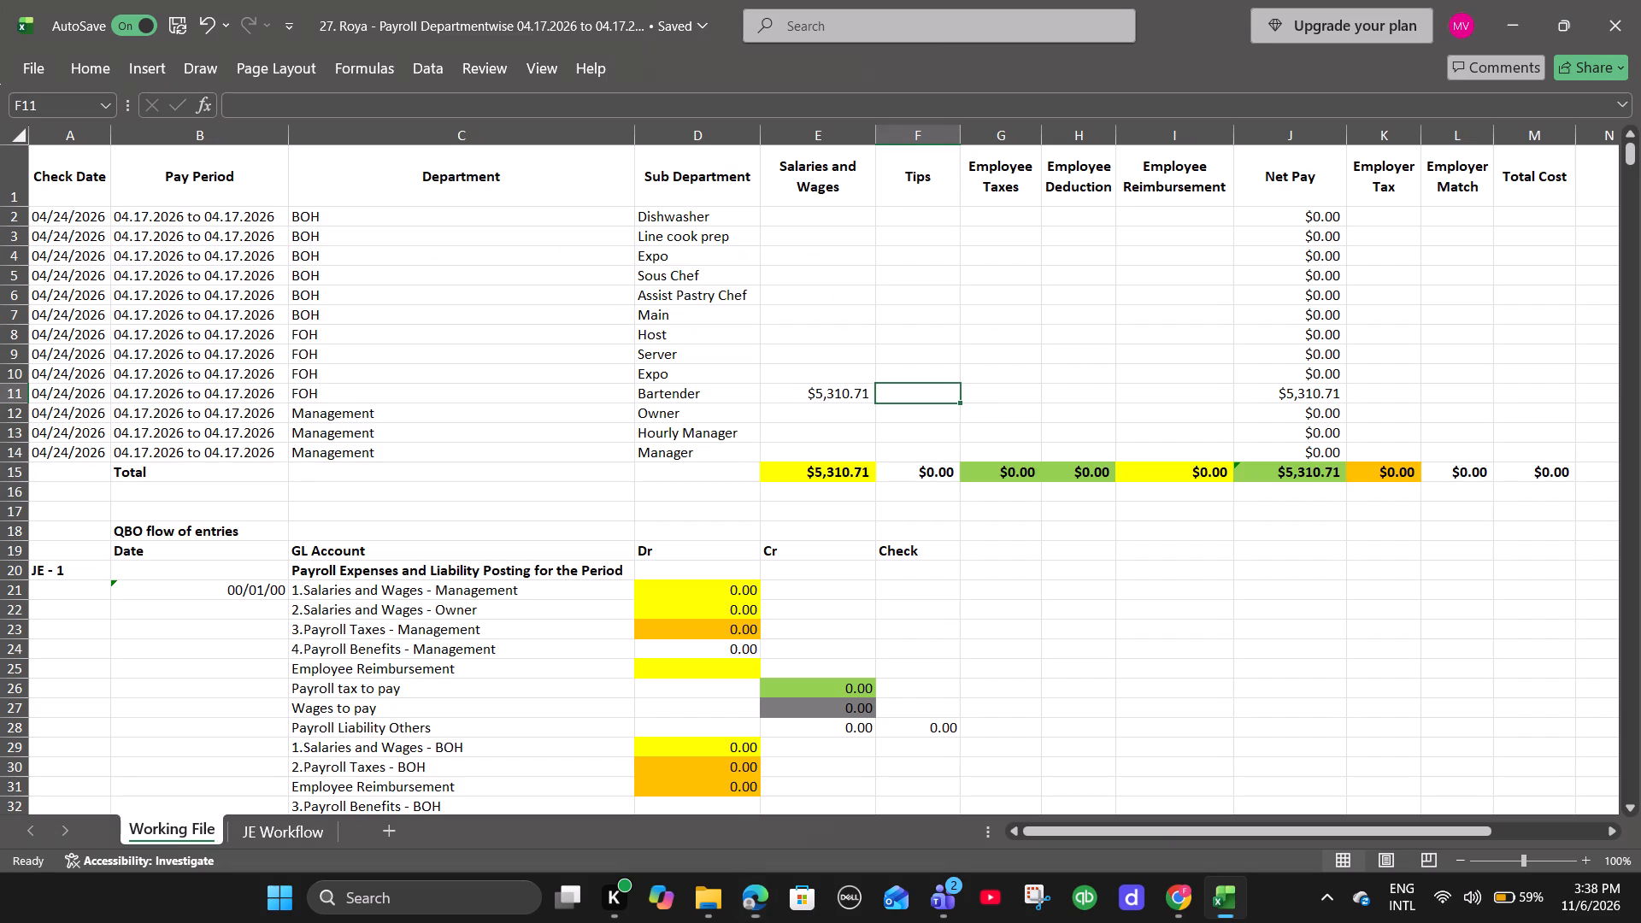
pyautogui.press('Right')
pyautogui.write('683.')
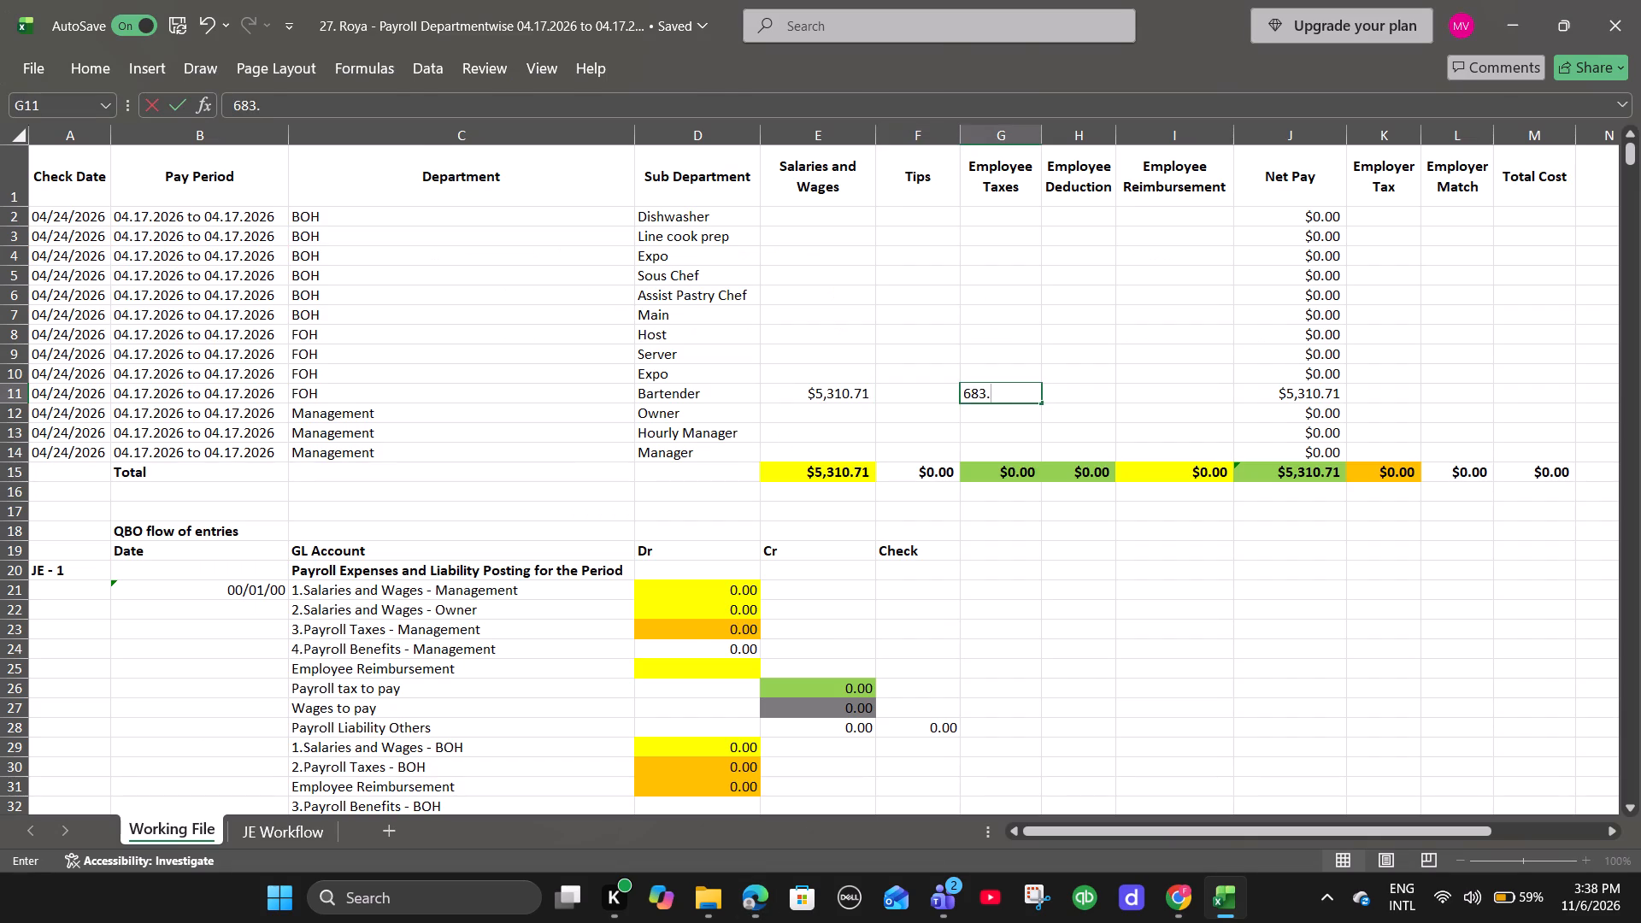
pyautogui.hotkey('alt', 'Tab')
pyautogui.hotkey('alt', 'Tab')
pyautogui.write('88')
pyautogui.press('Right')
# Enter 428.61 as the Employer Tax for the Bartender row, from the PDF's Bartender totals.
pyautogui.hotkey('alt', 'Tab')
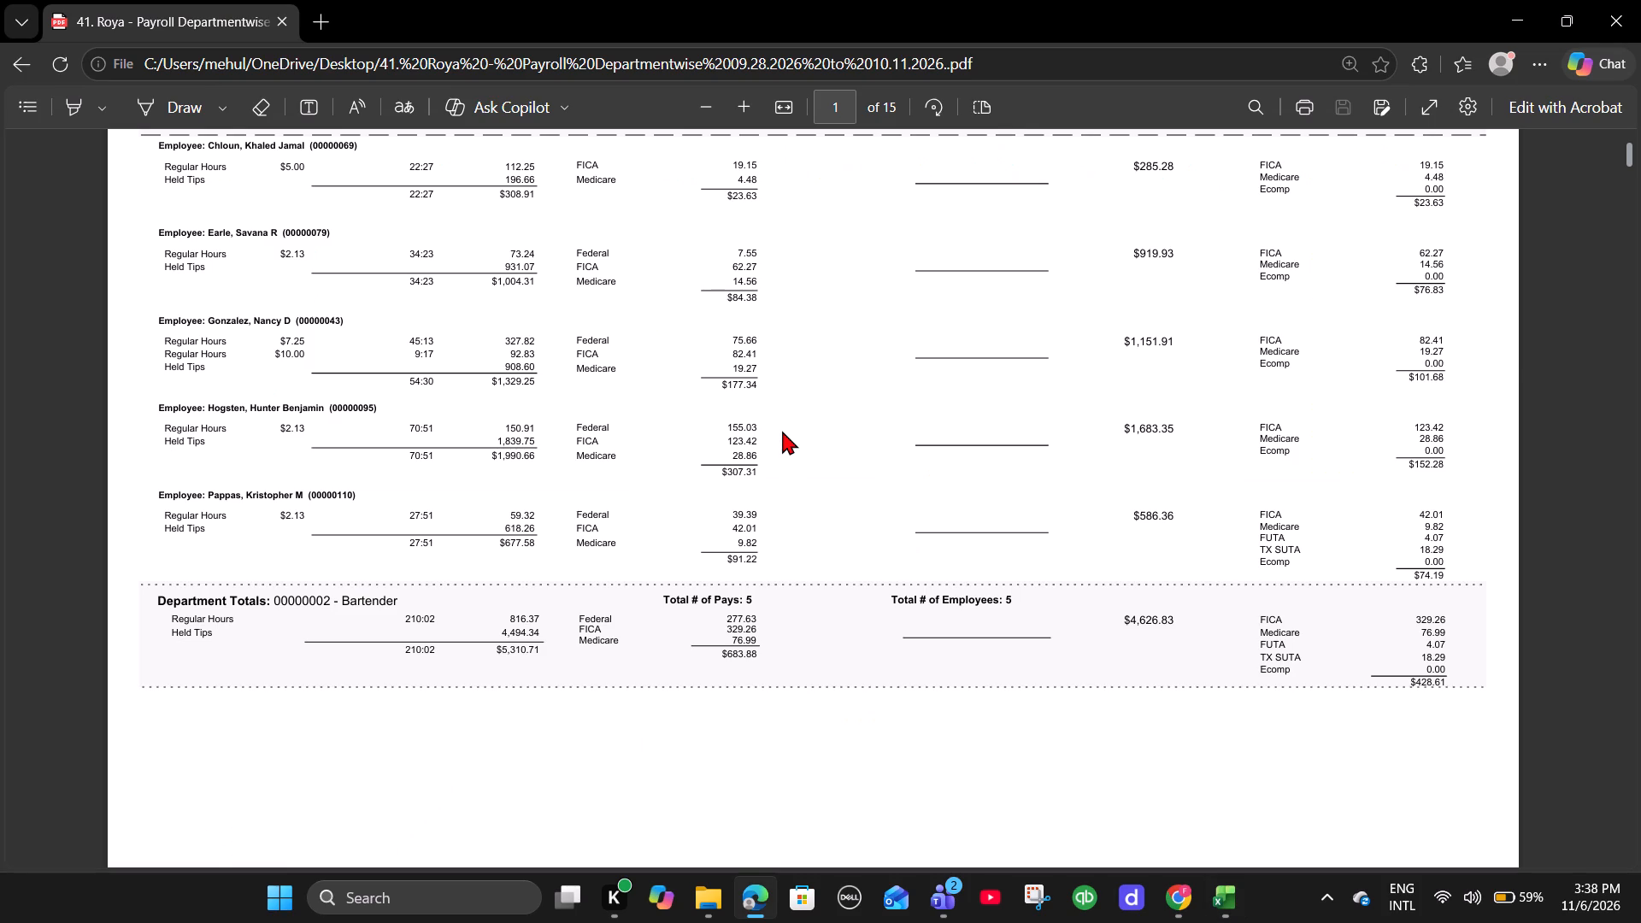
pyautogui.hotkey('alt', 'Tab')
pyautogui.press('Right')
pyautogui.press('Right')
pyautogui.press('Right')
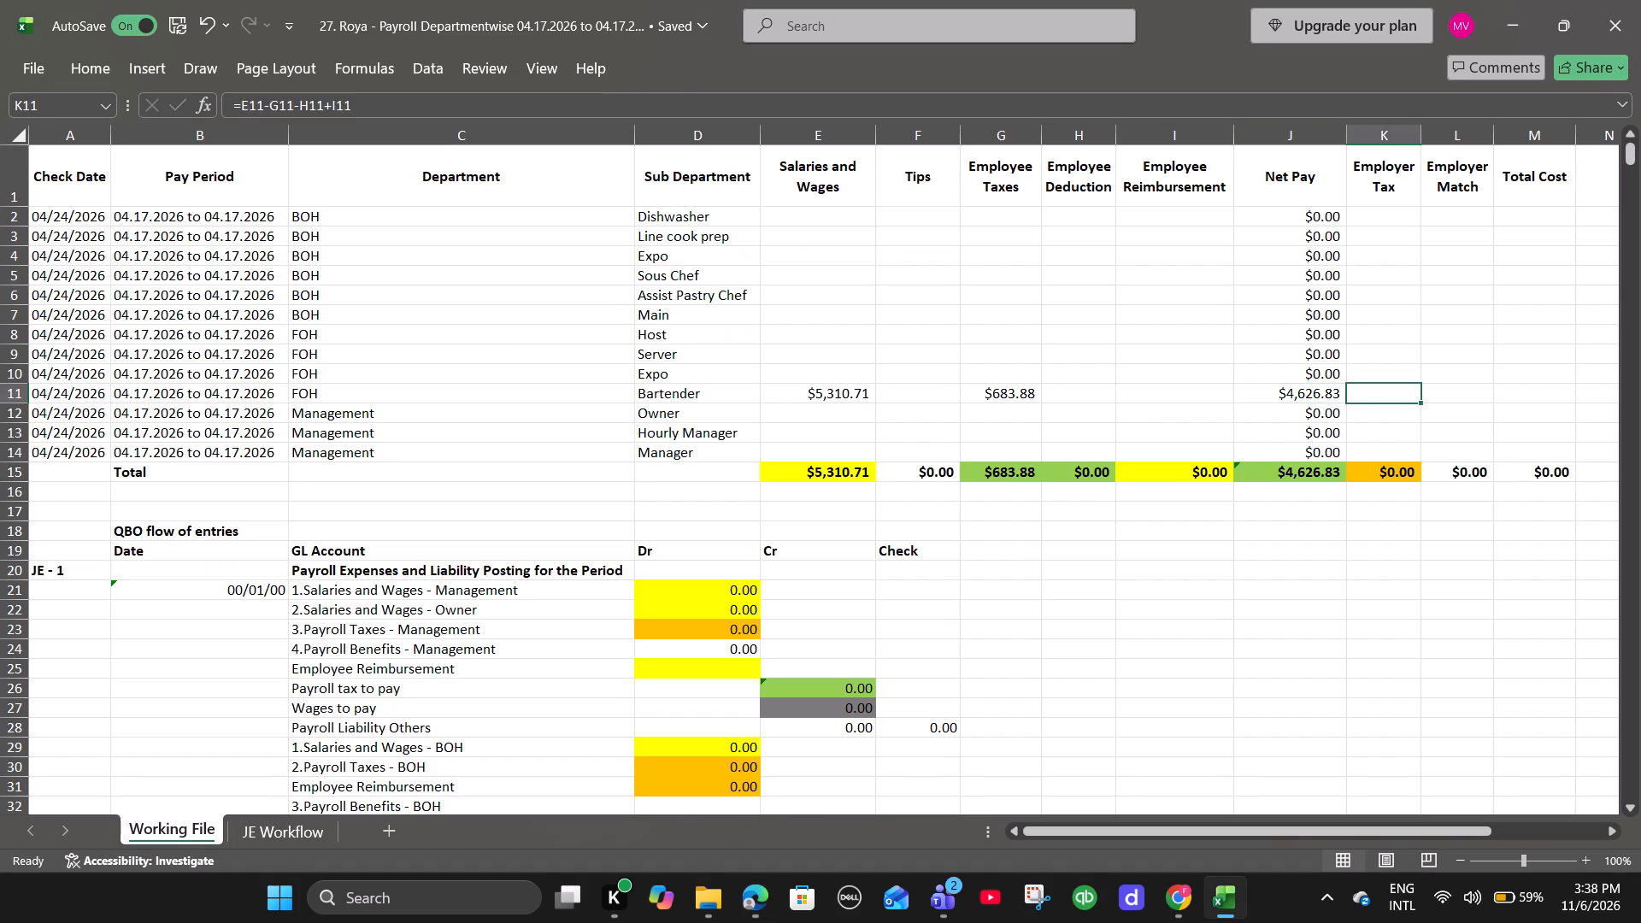
pyautogui.hotkey('alt', 'Tab')
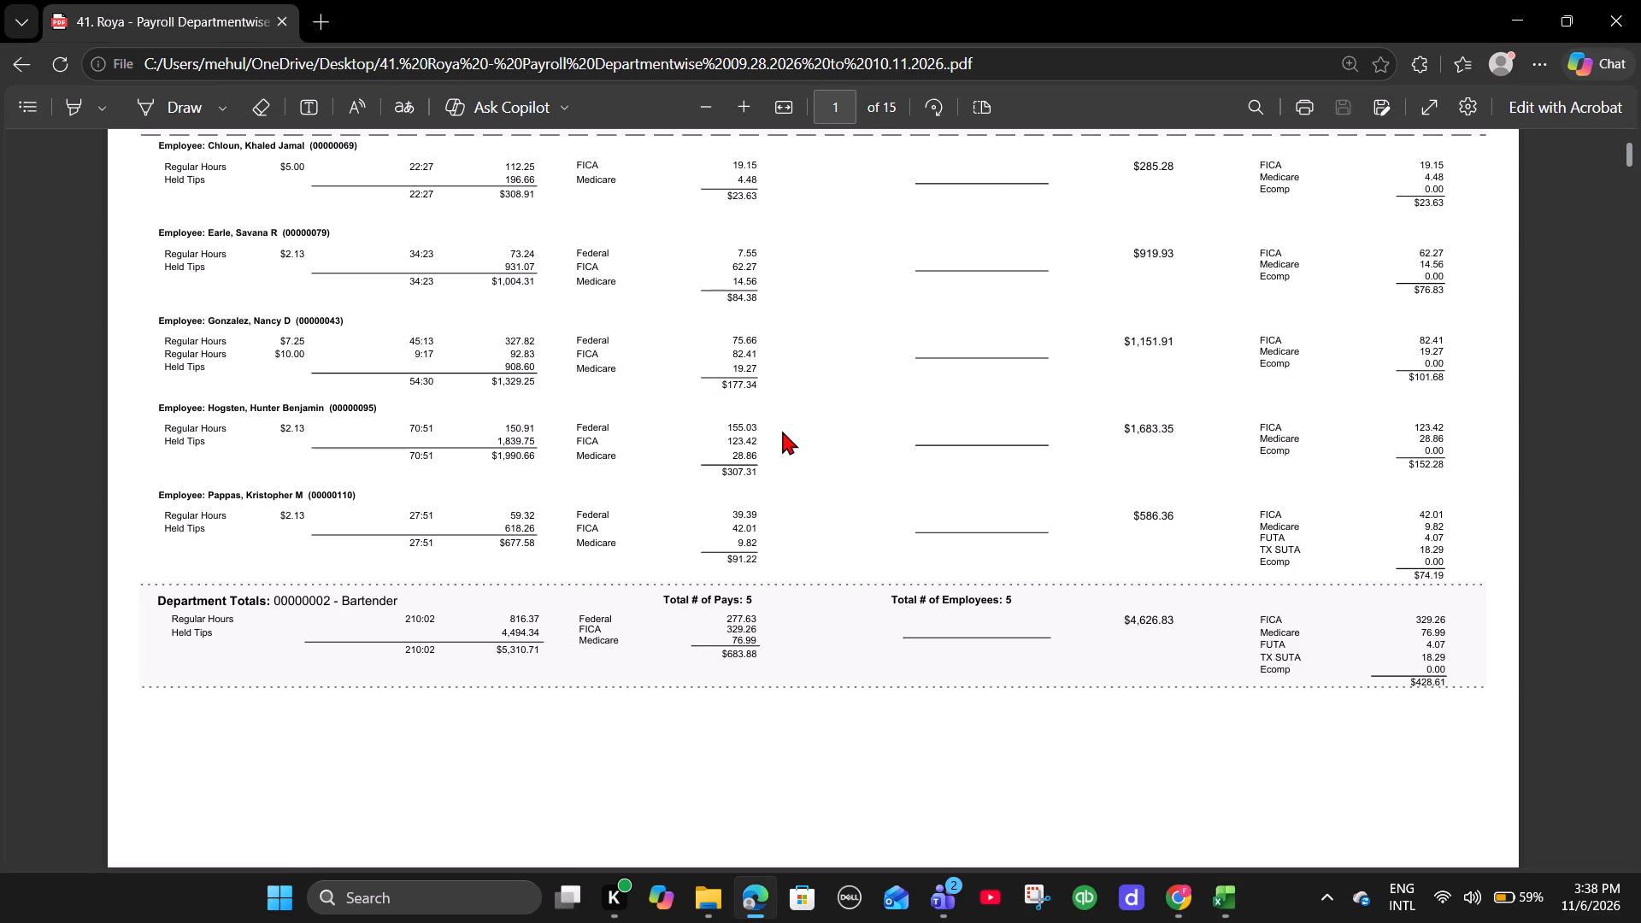
pyautogui.hotkey('alt', 'Tab')
pyautogui.write('428.61')
pyautogui.press('Right')
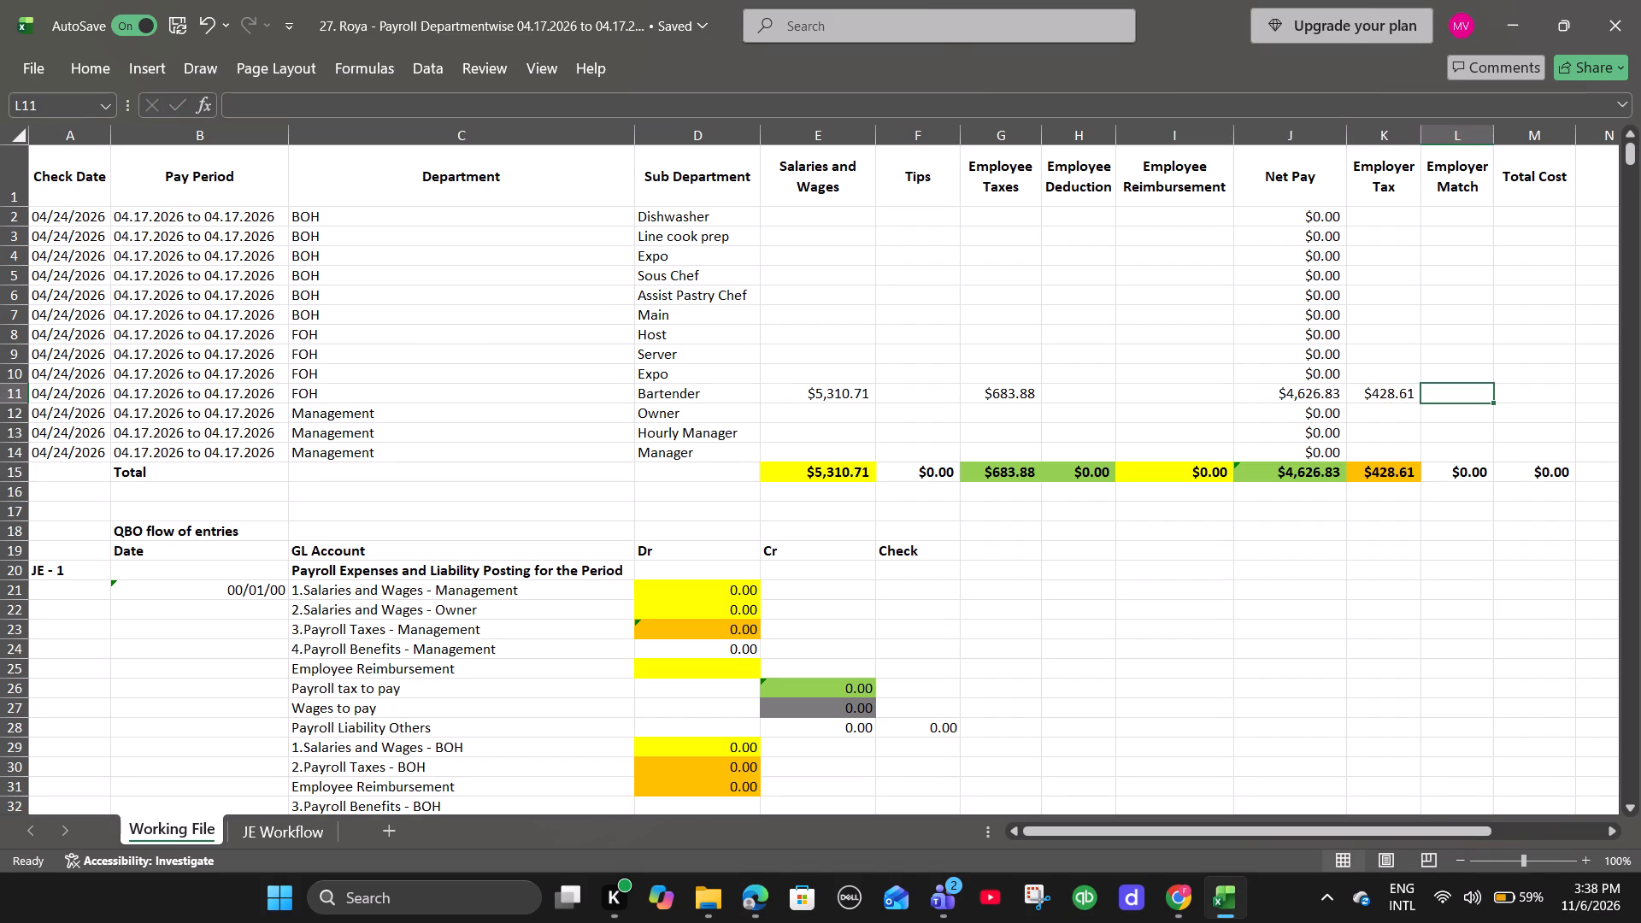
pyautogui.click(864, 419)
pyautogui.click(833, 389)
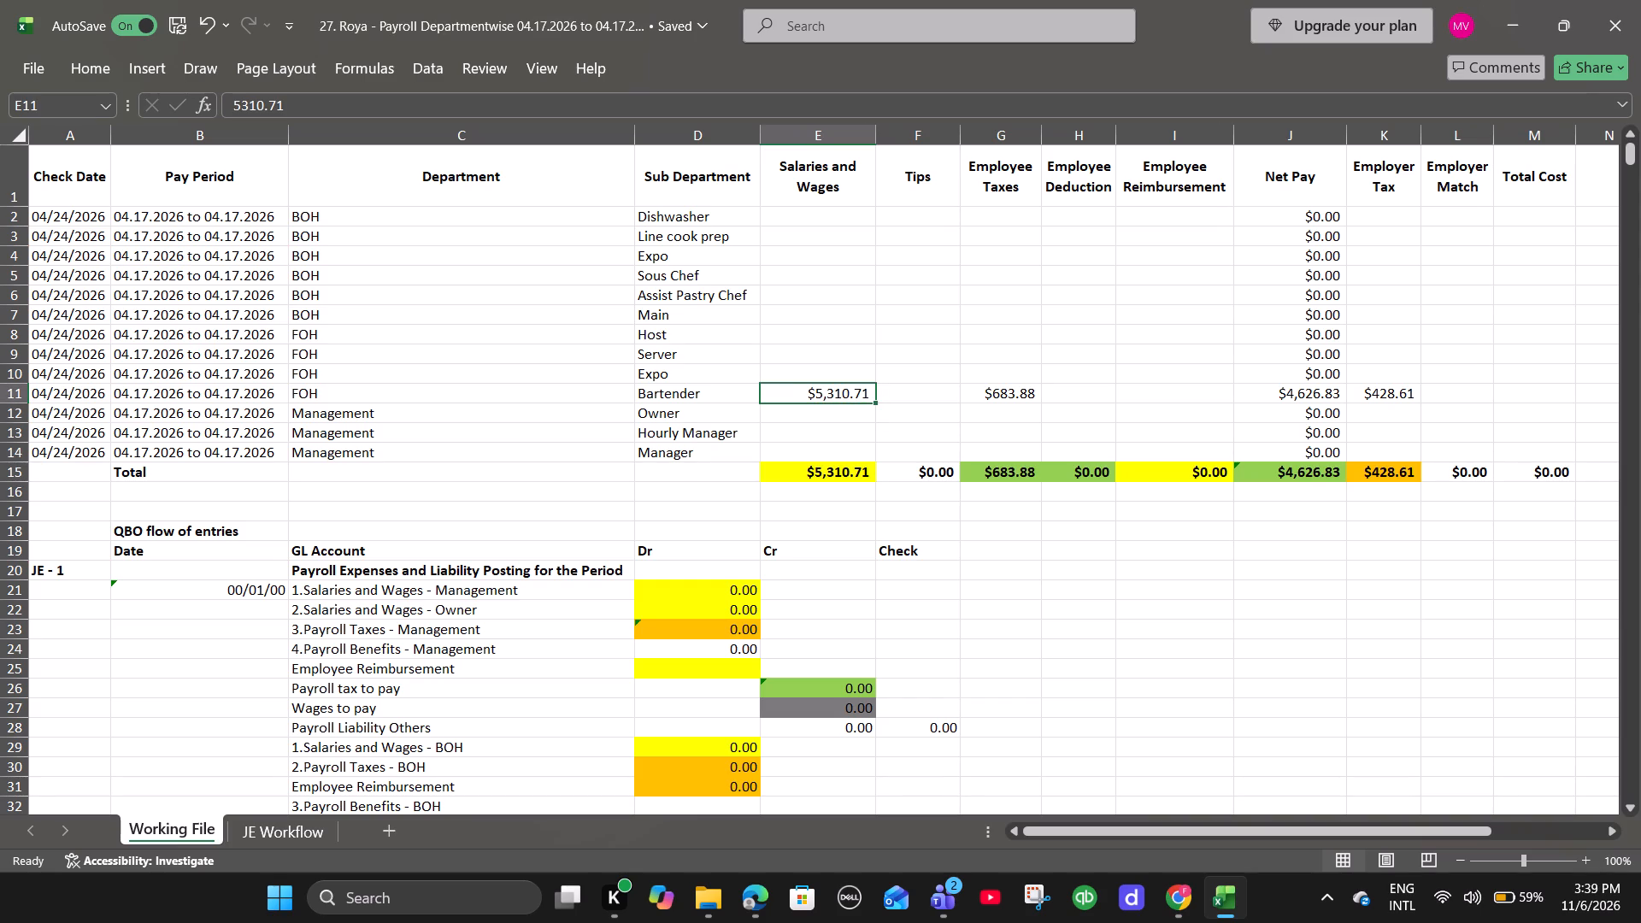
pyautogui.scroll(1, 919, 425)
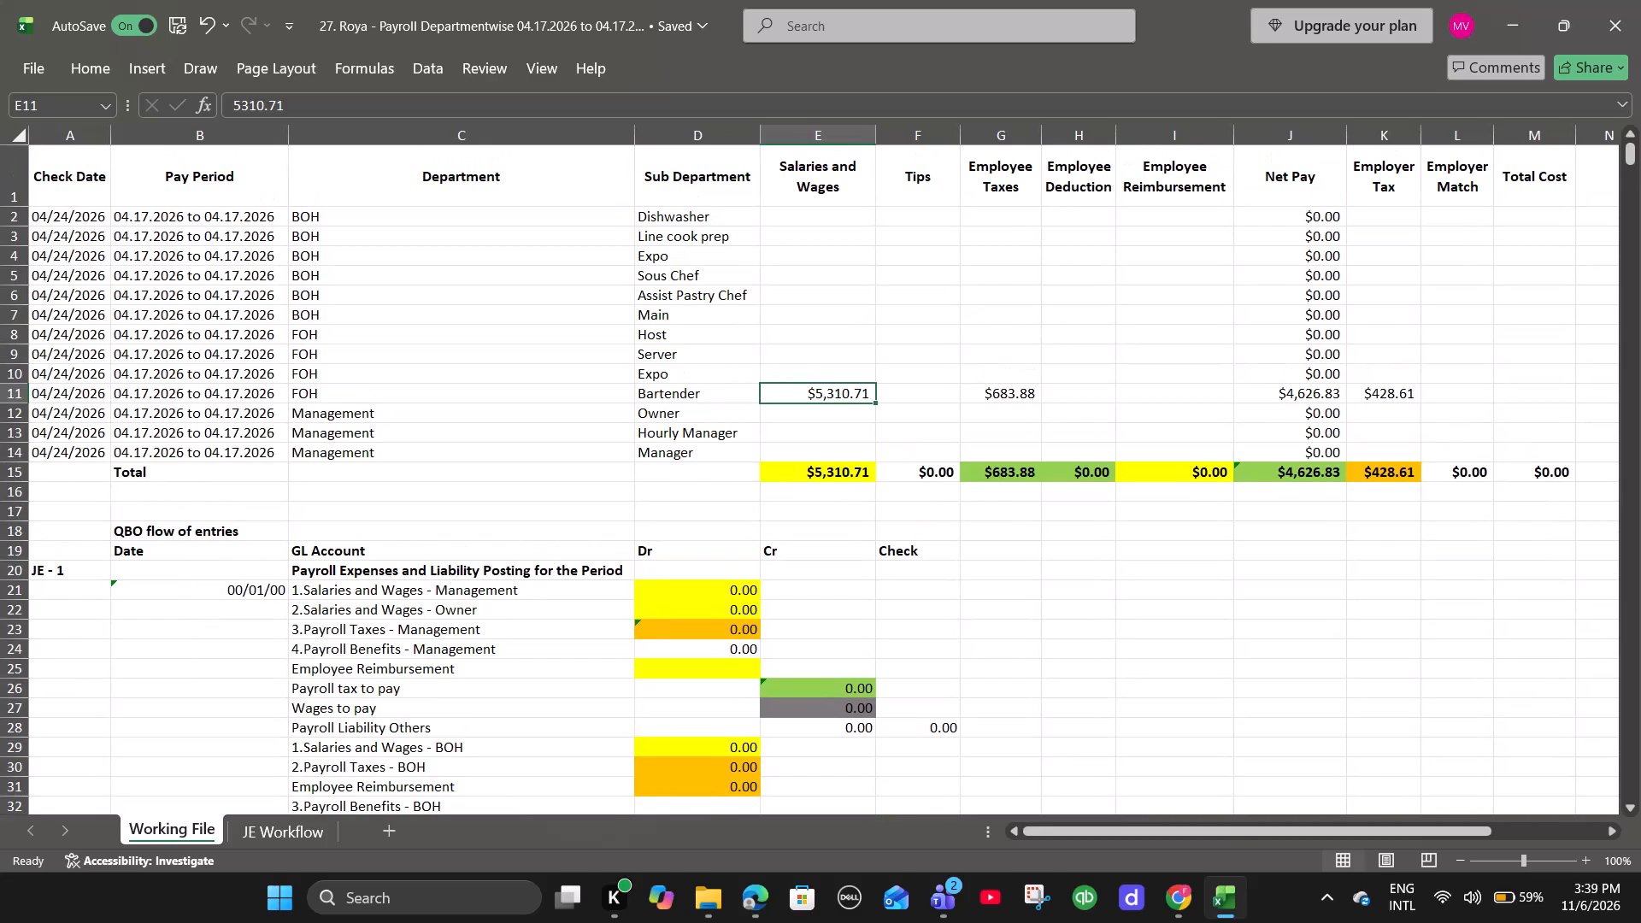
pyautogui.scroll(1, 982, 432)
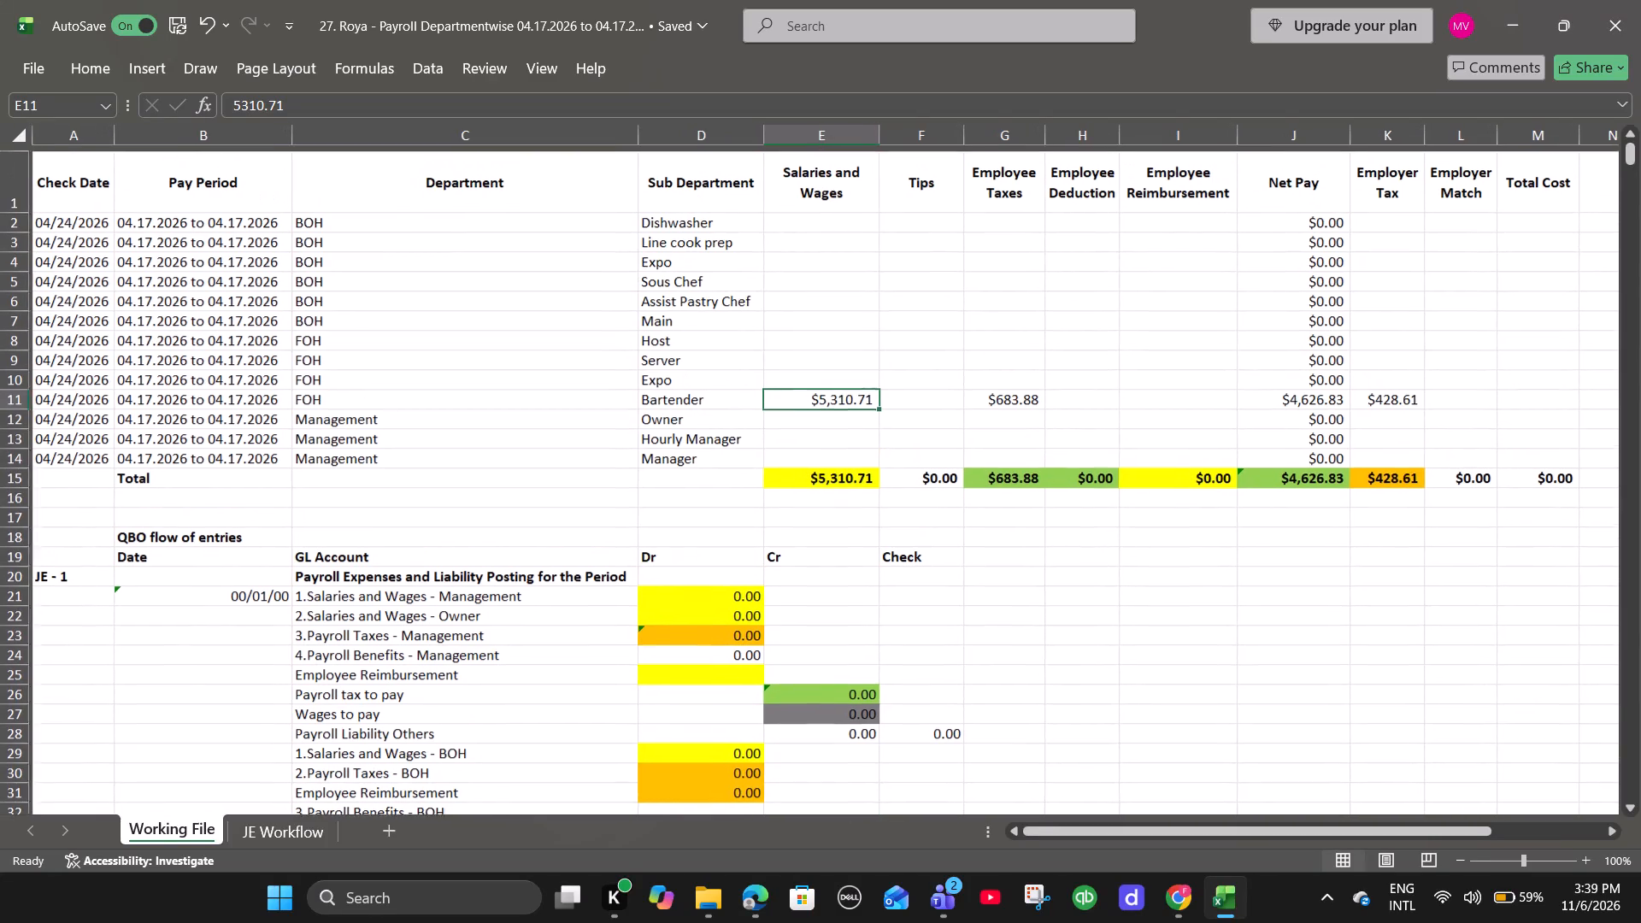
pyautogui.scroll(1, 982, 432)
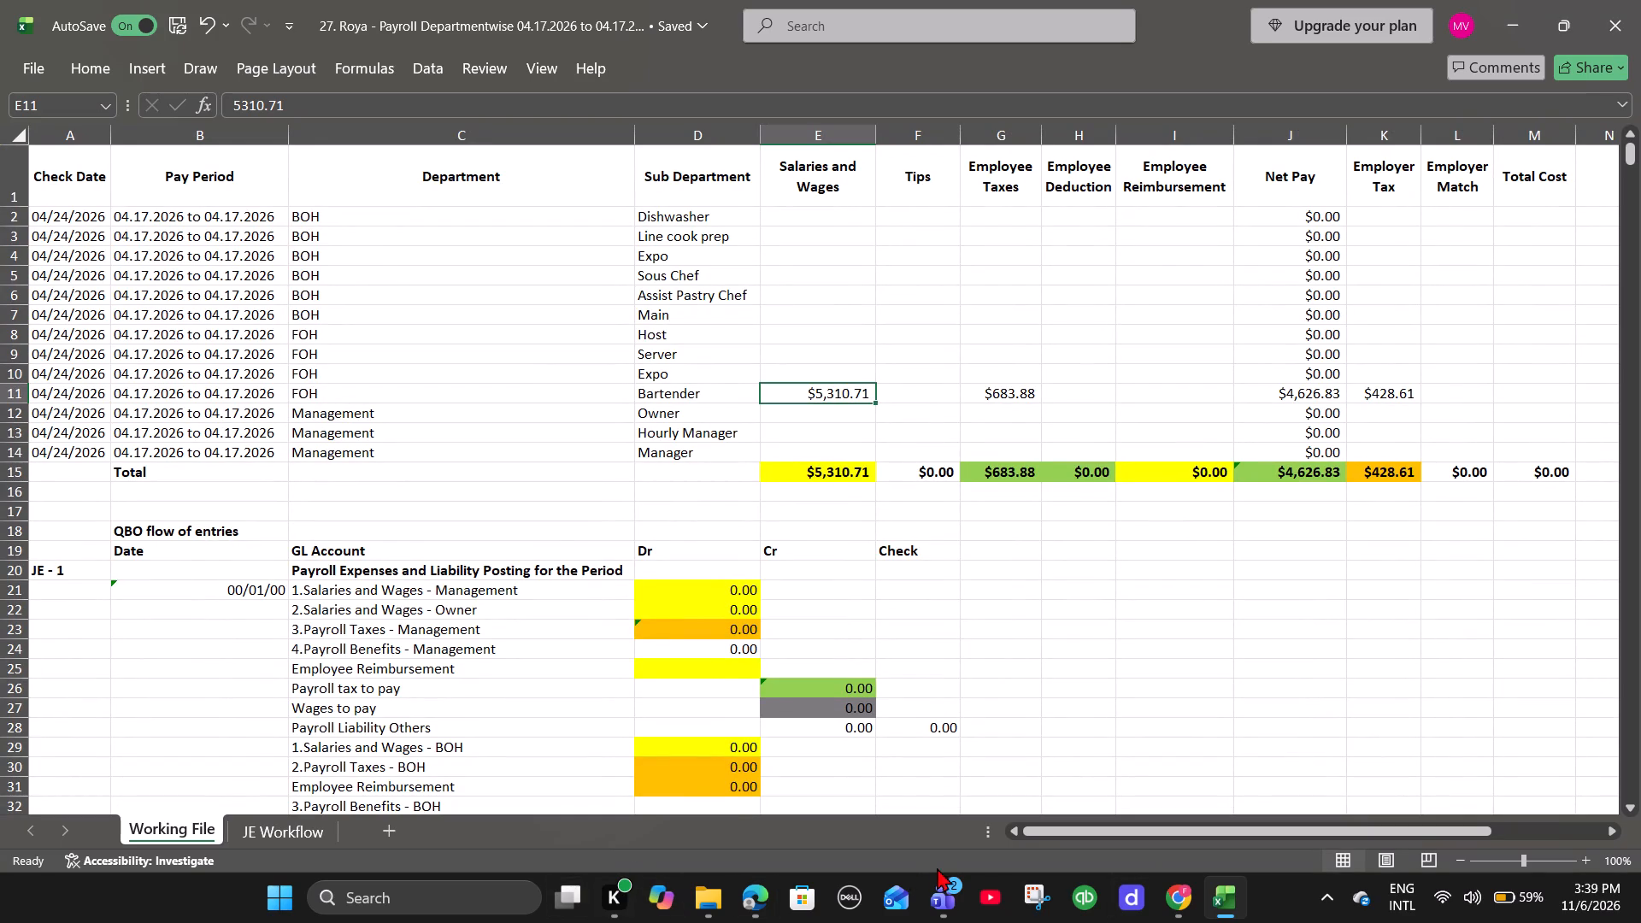
# Locate the Server department totals on page 3 of the payroll PDF and enter the direct tips of 36 as Server Tips.
pyautogui.click(755, 894)
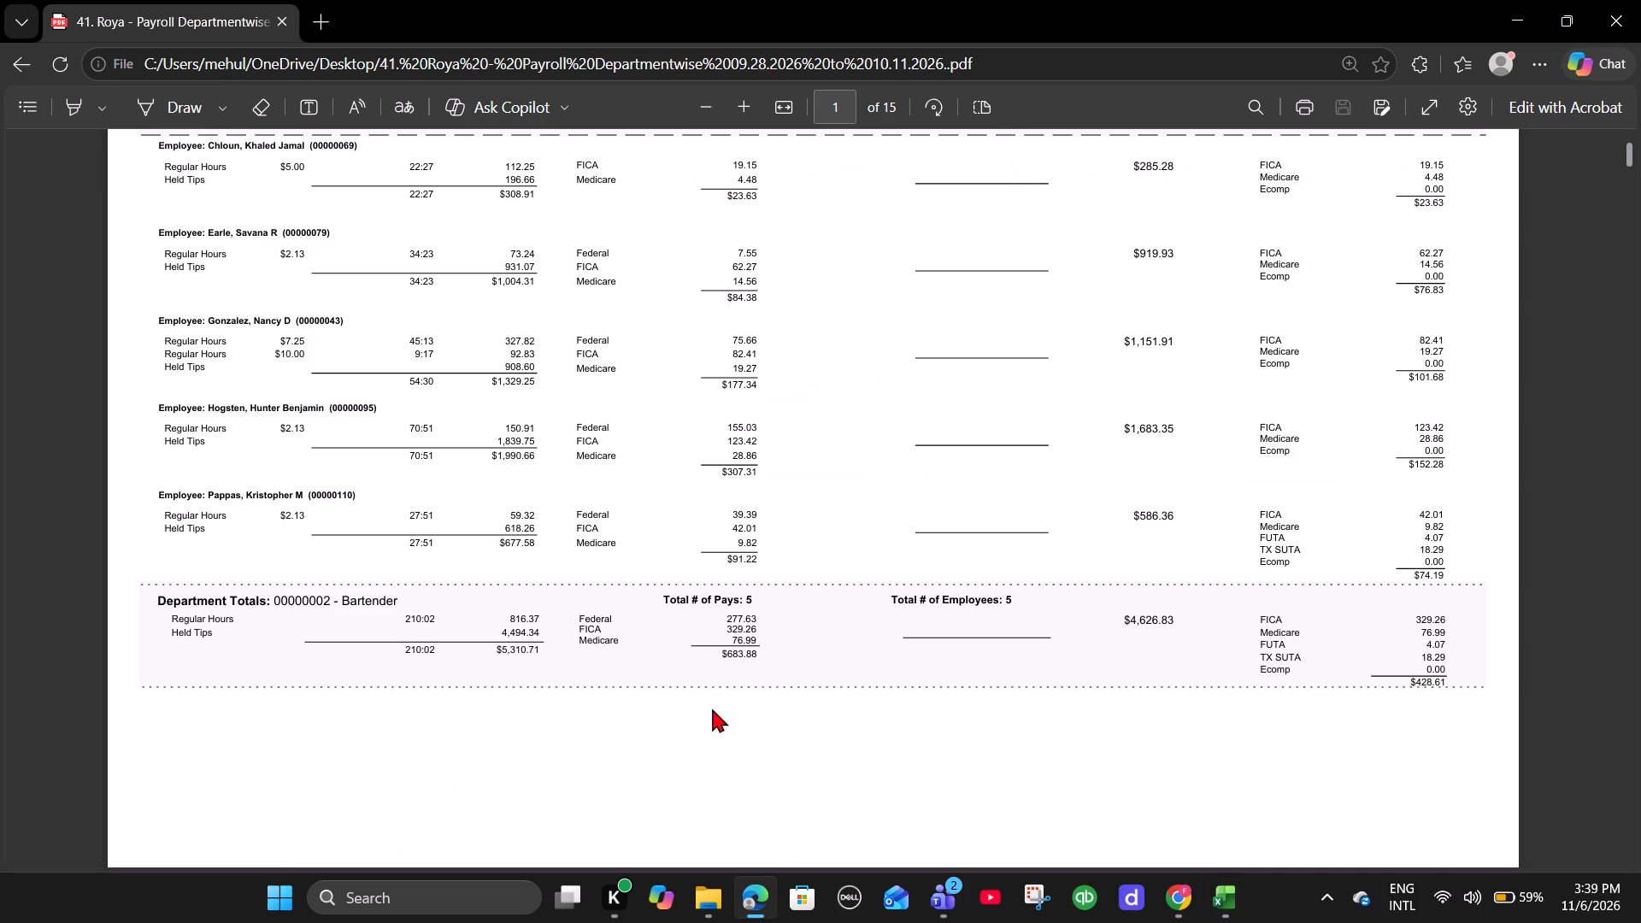
pyautogui.scroll(-1, 703, 708)
pyautogui.scroll(-5, 580, 635)
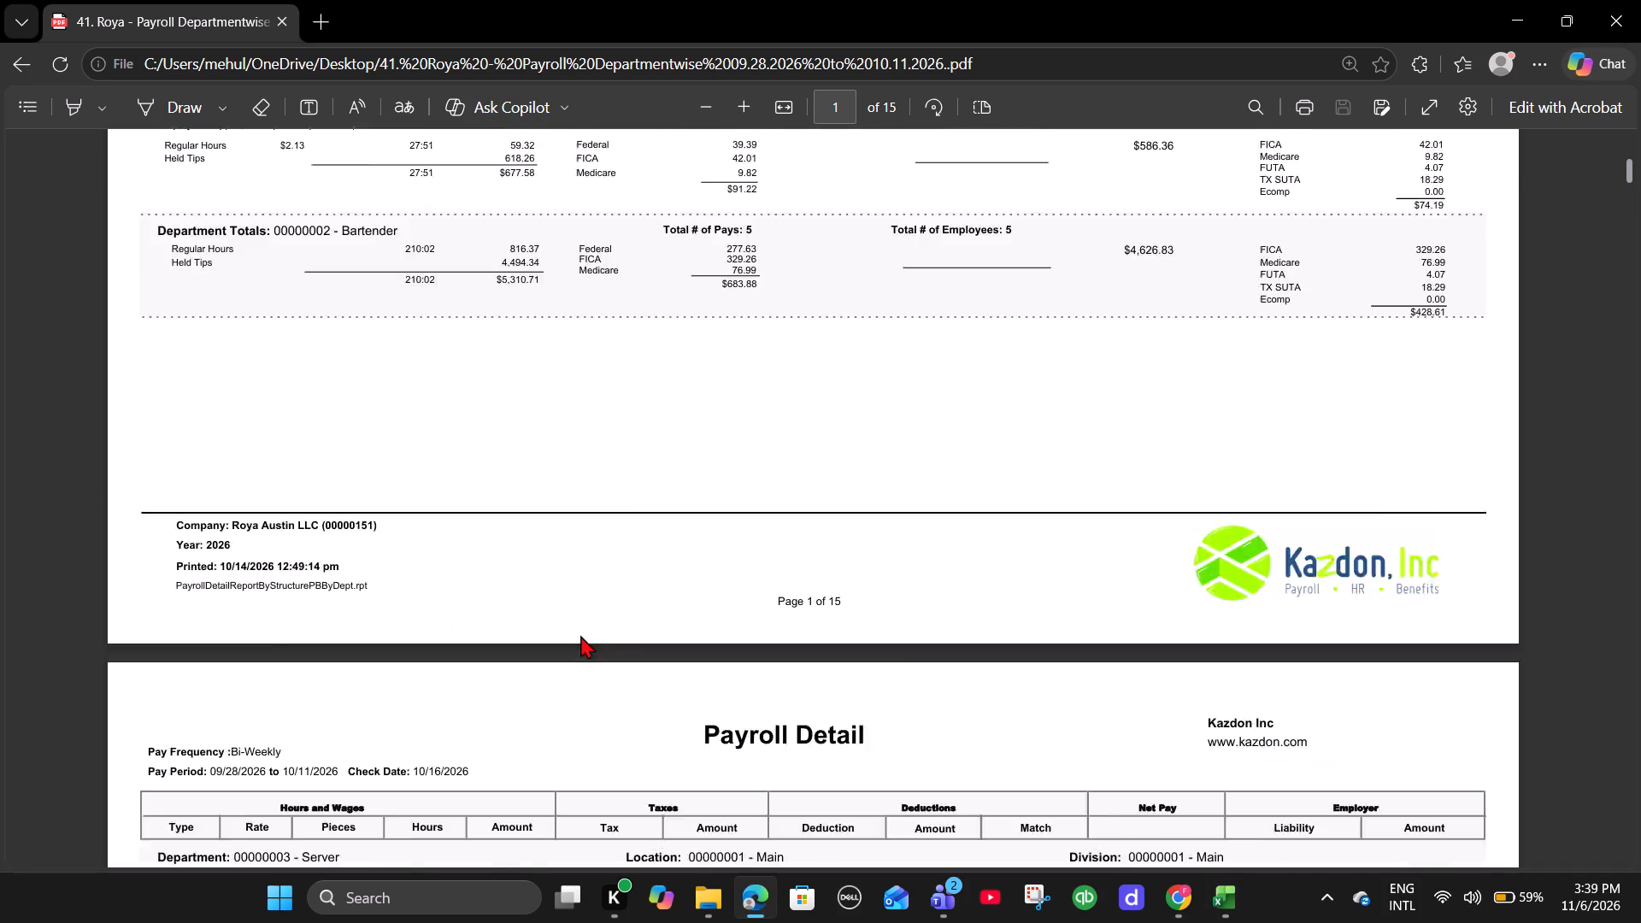
pyautogui.scroll(-6, 580, 635)
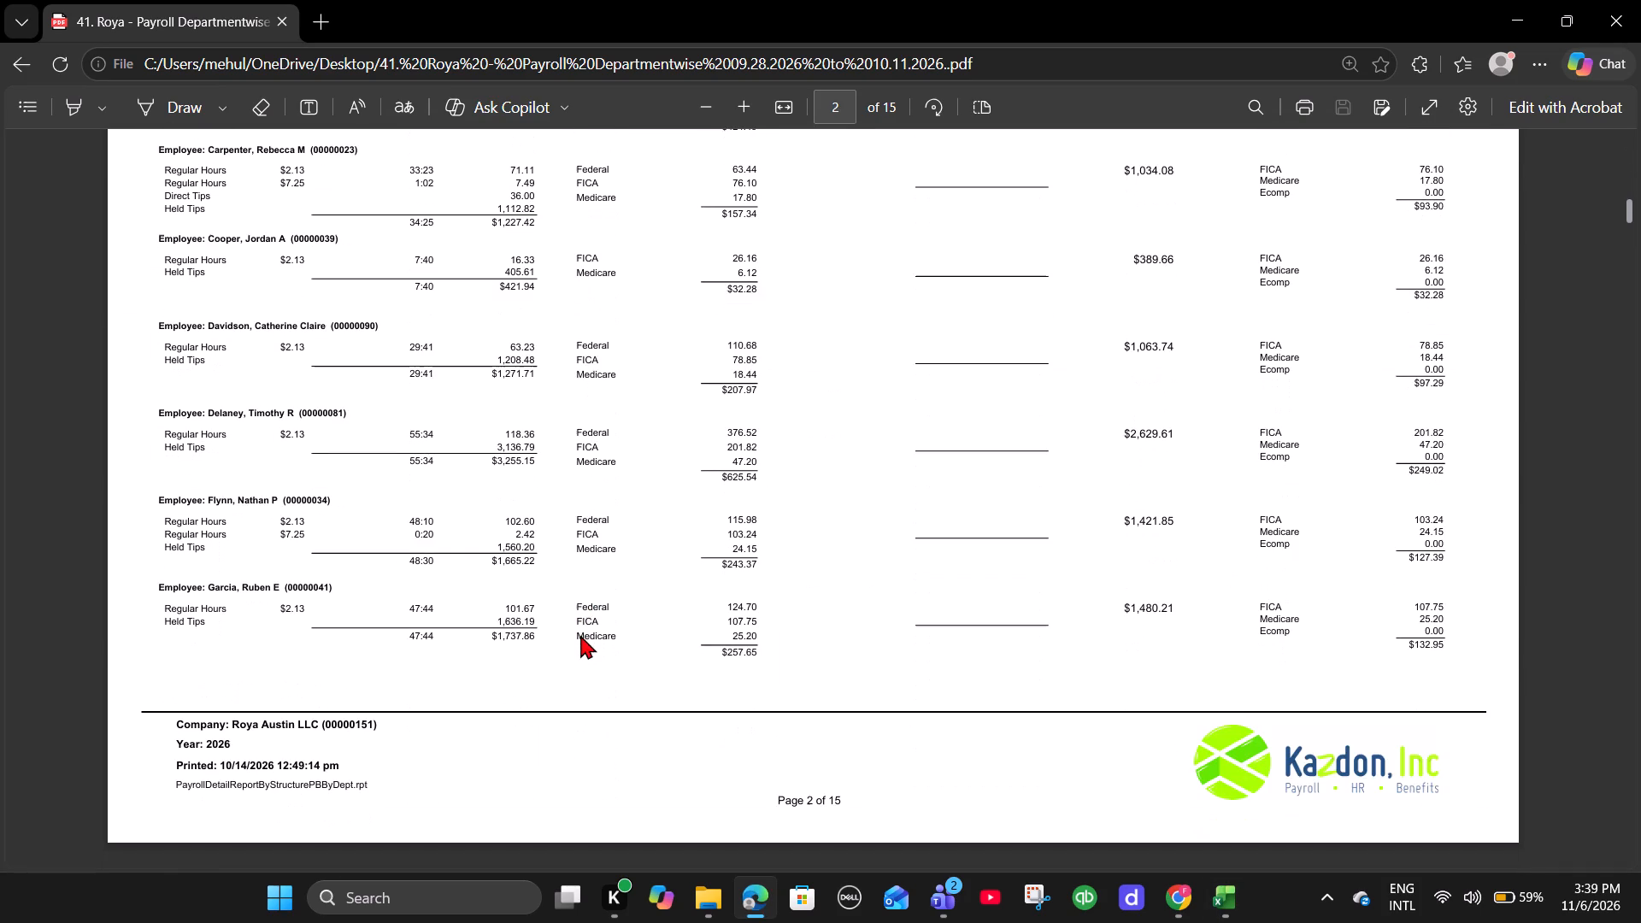
pyautogui.scroll(-8, 580, 635)
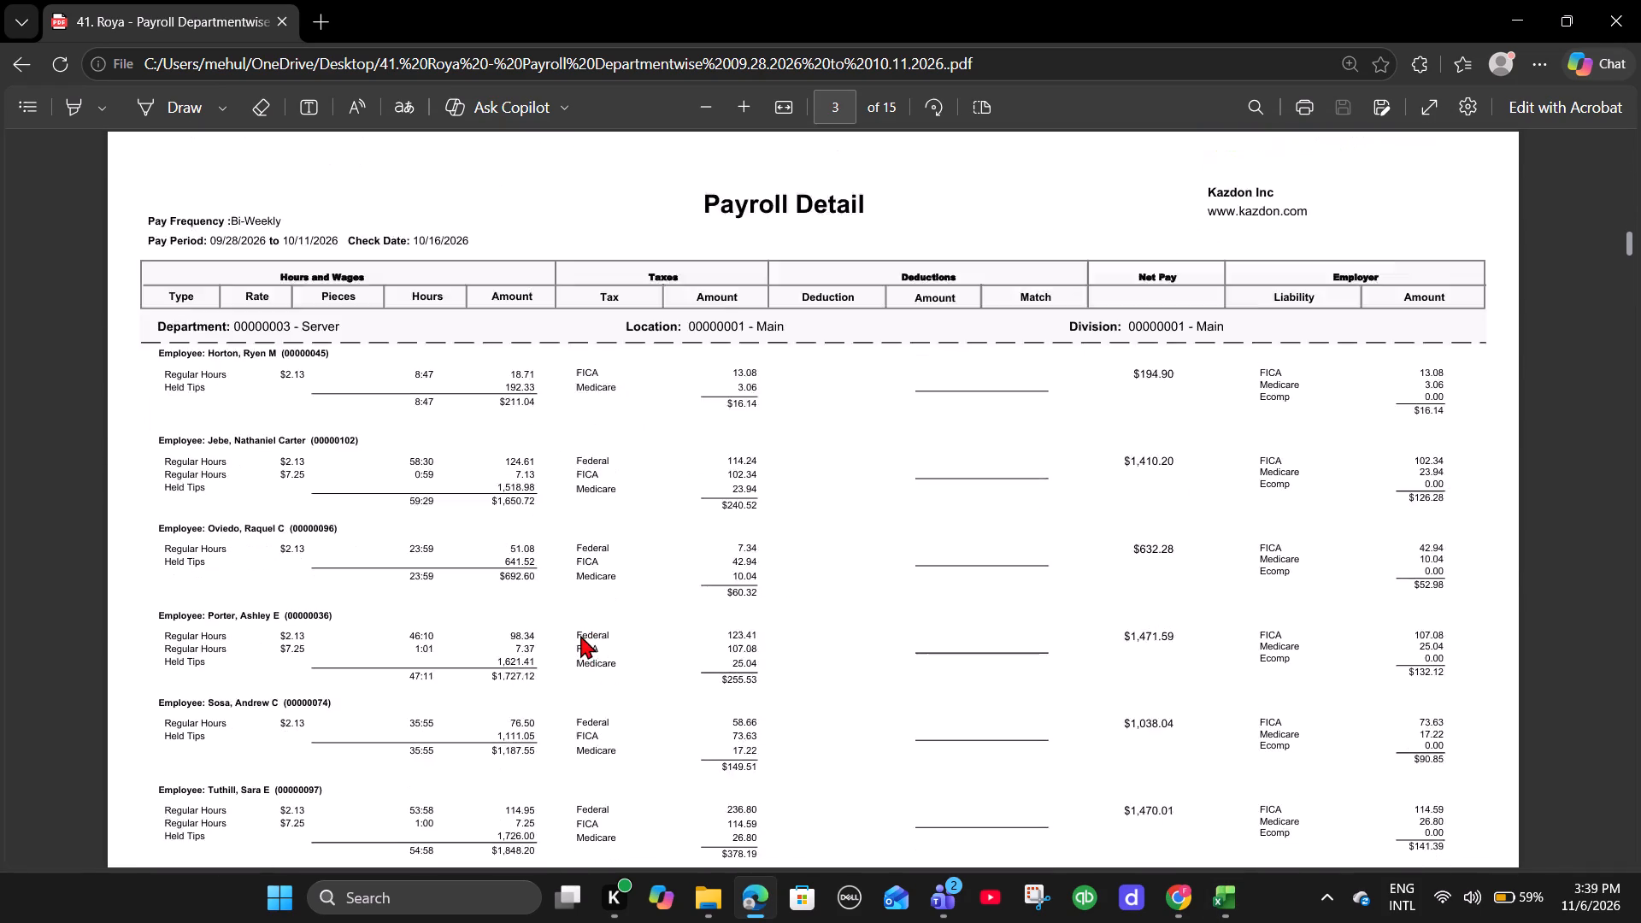
pyautogui.scroll(-3, 580, 635)
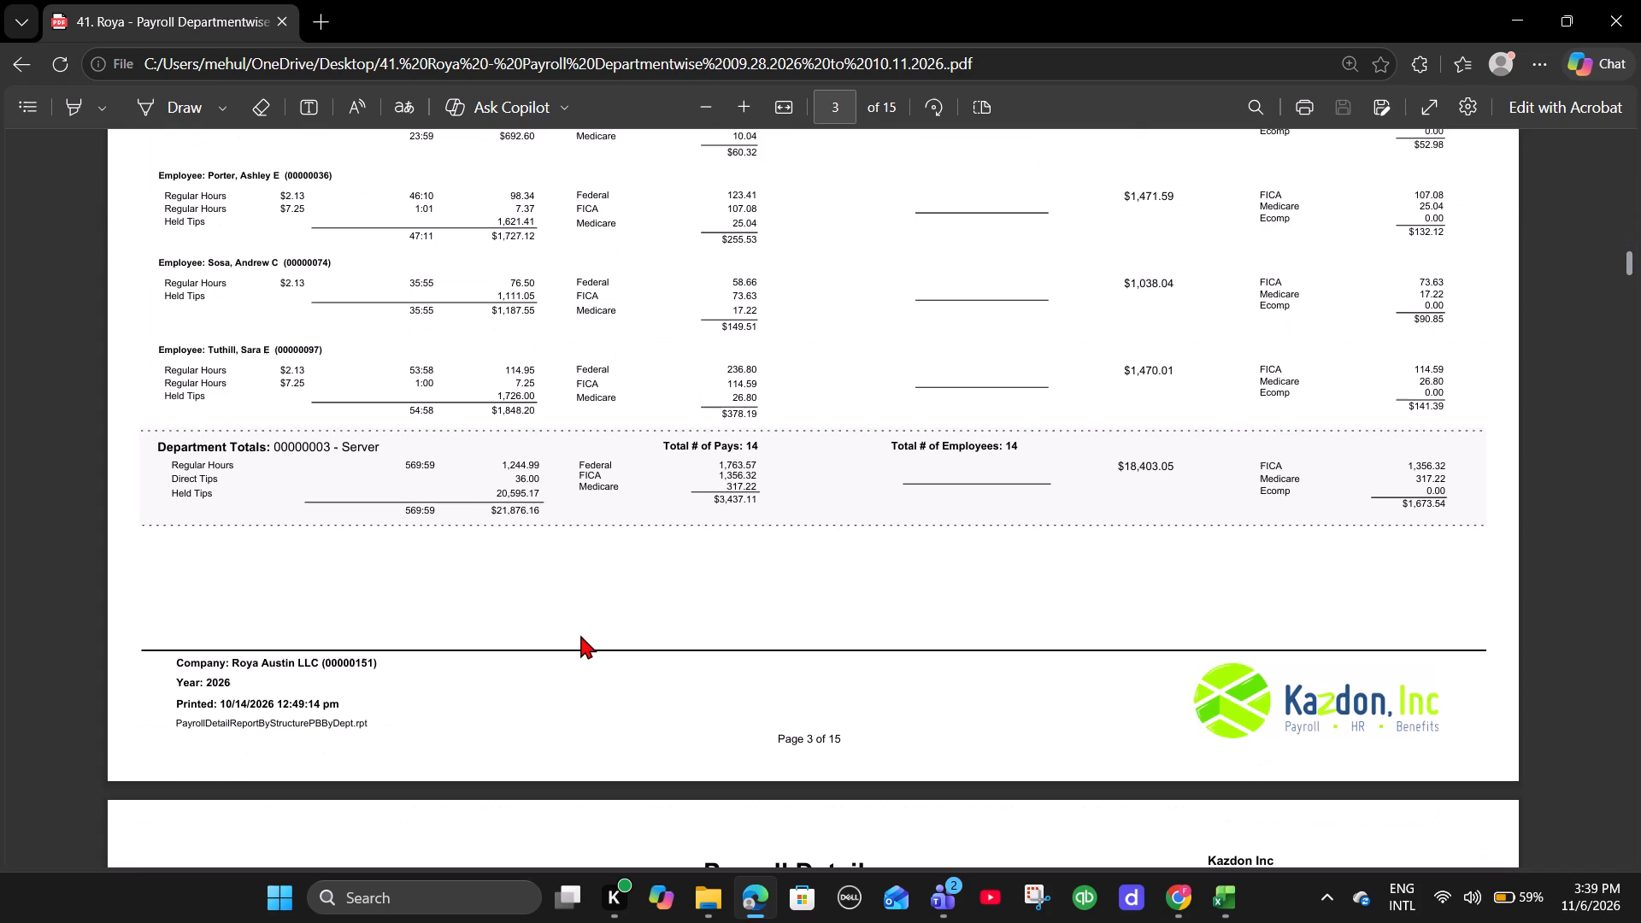
pyautogui.scroll(-1, 580, 635)
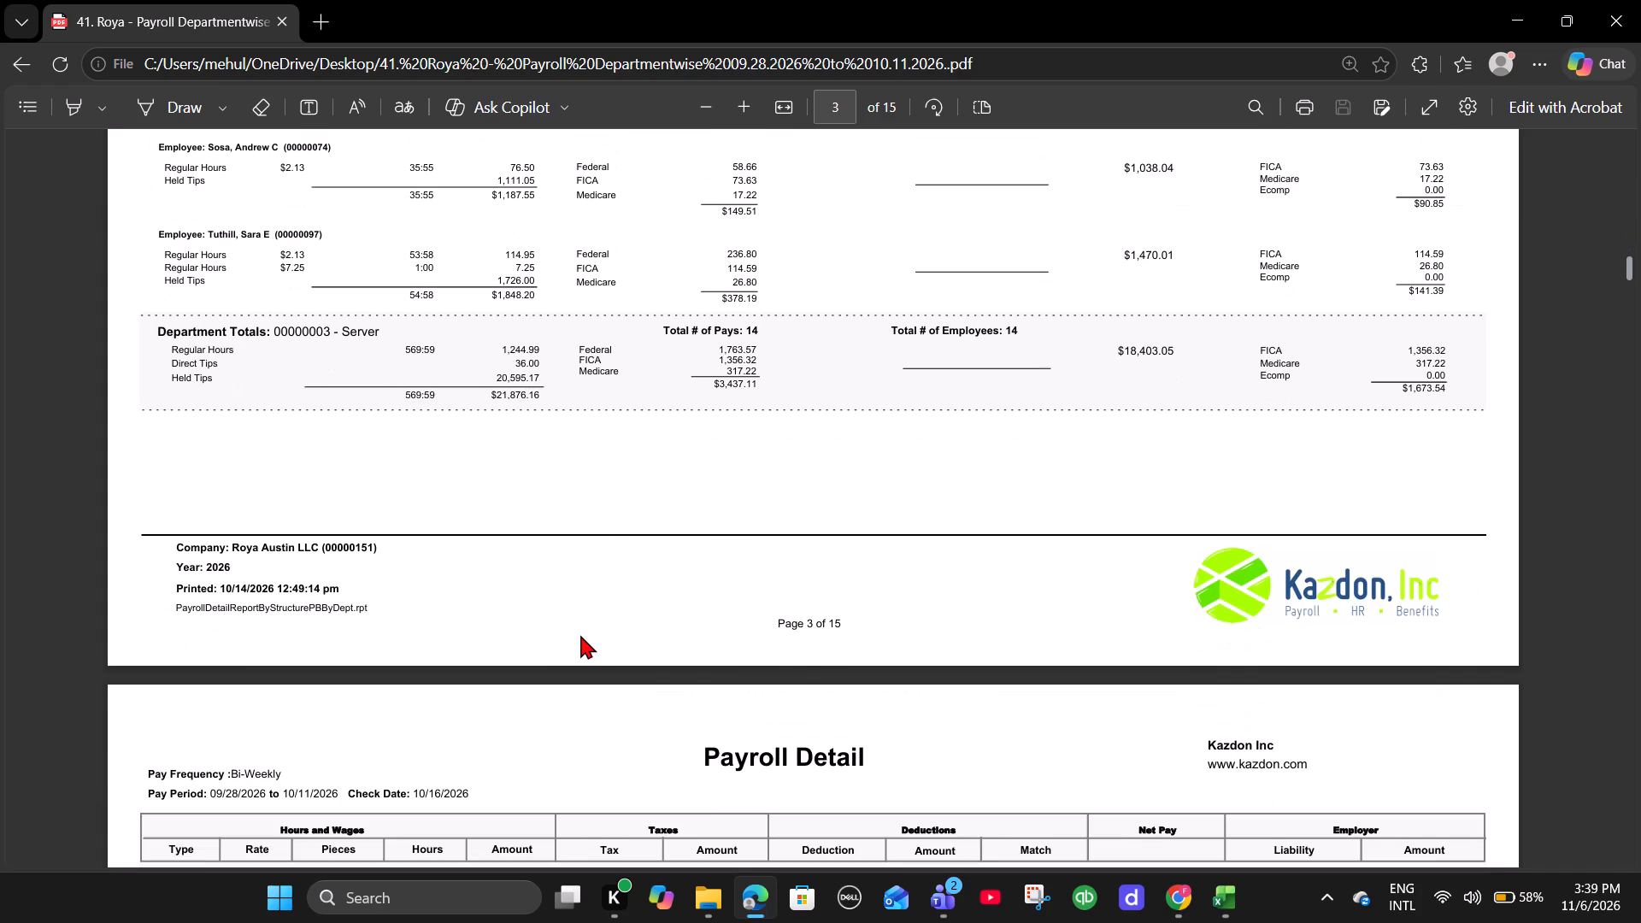
pyautogui.hotkey('alt', 'Tab')
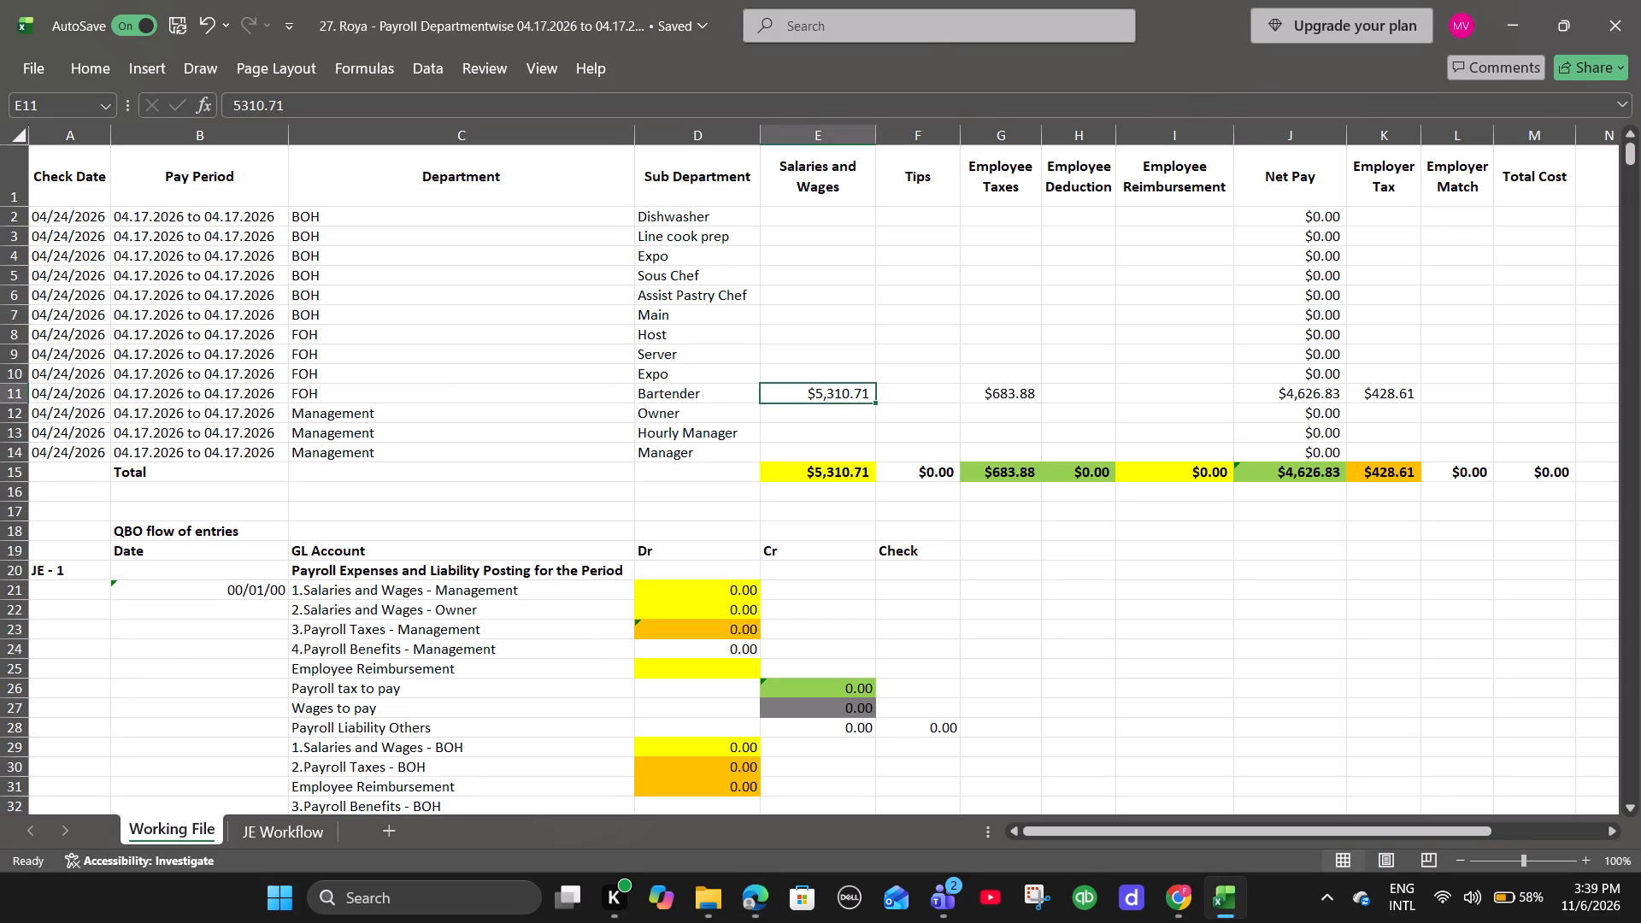
pyautogui.click(771, 356)
pyautogui.hotkey('alt', 'Tab')
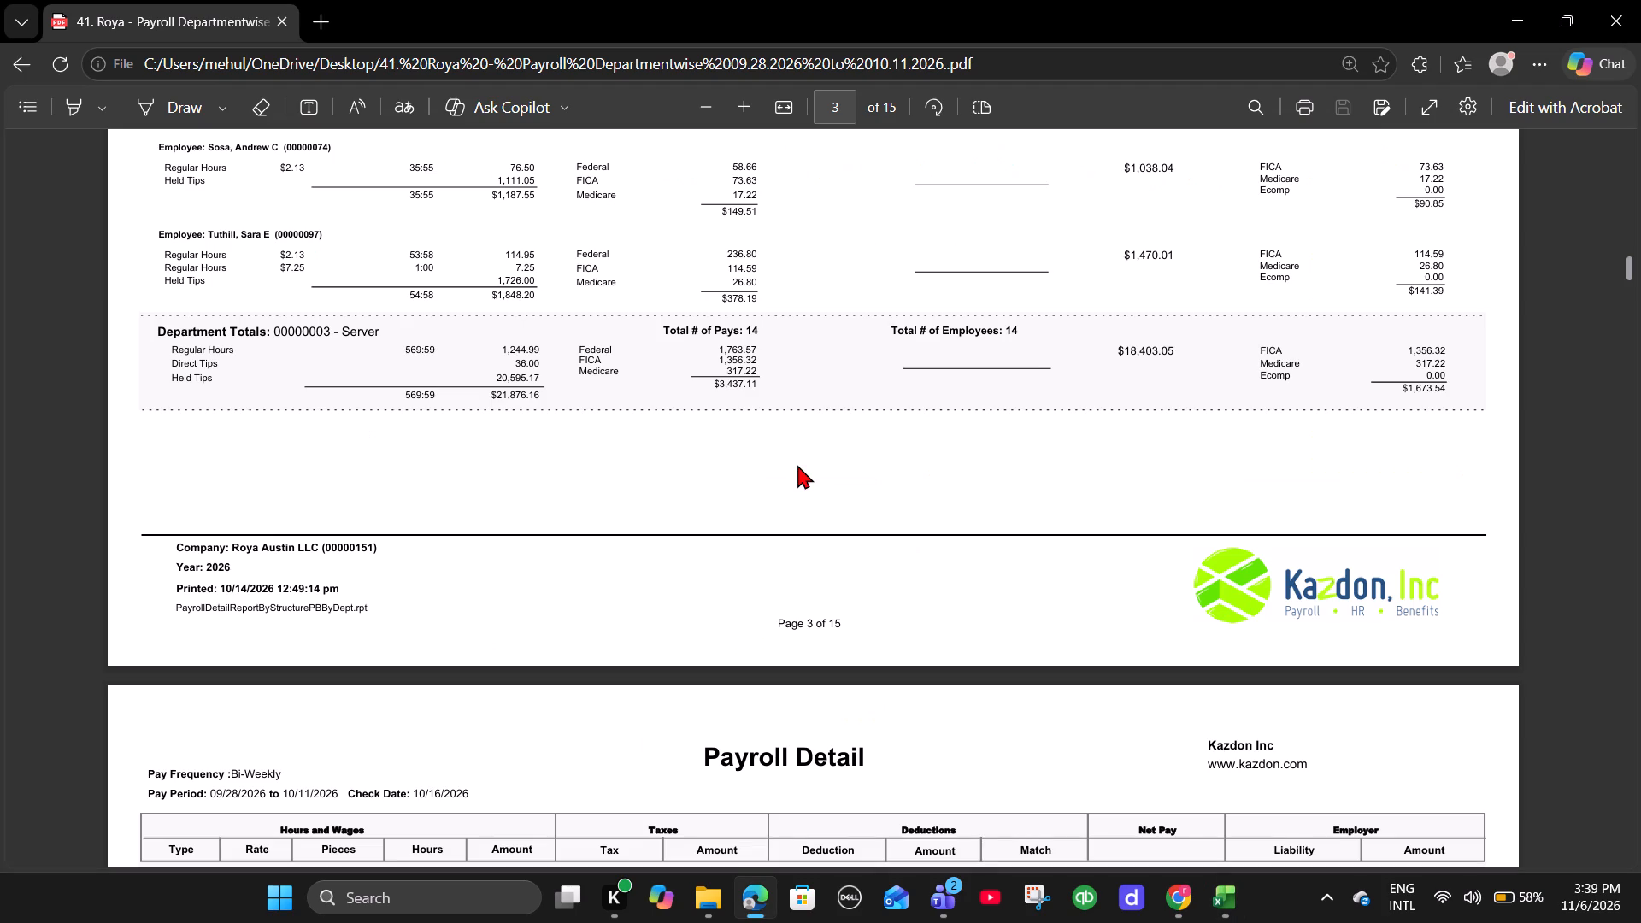
pyautogui.hotkey('alt', 'Tab')
pyautogui.press('Right')
pyautogui.write('36')
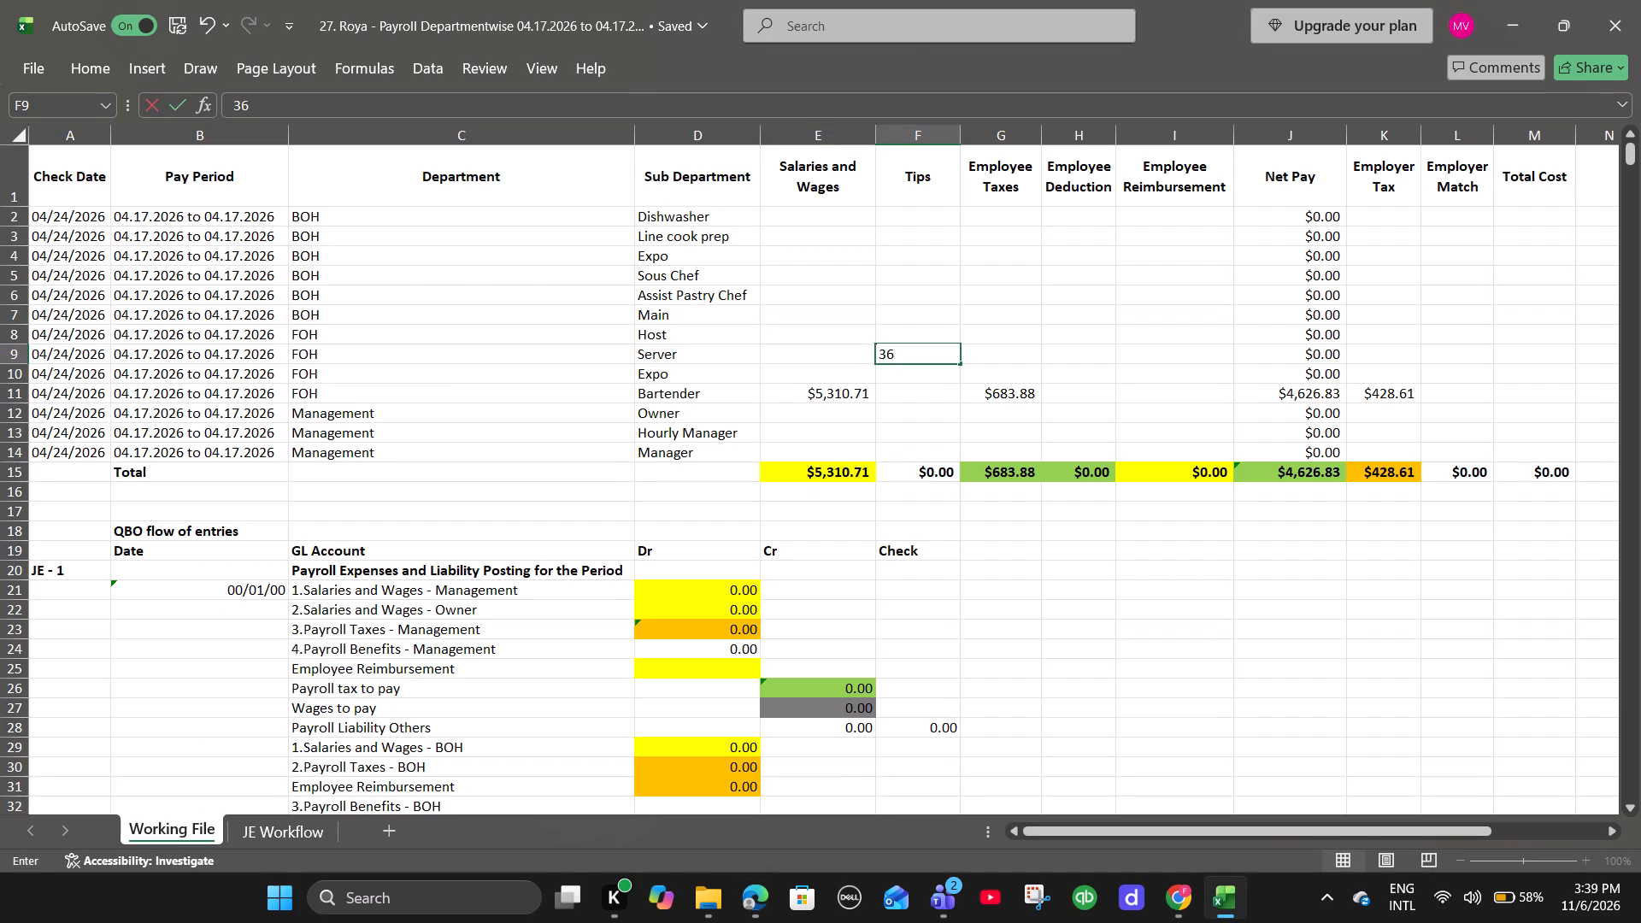
pyautogui.press('Left')
# Enter 21840.16 as the Server row's Salaries and Wages, the PDF's Server total less the direct tips.
pyautogui.hotkey('alt', 'Tab')
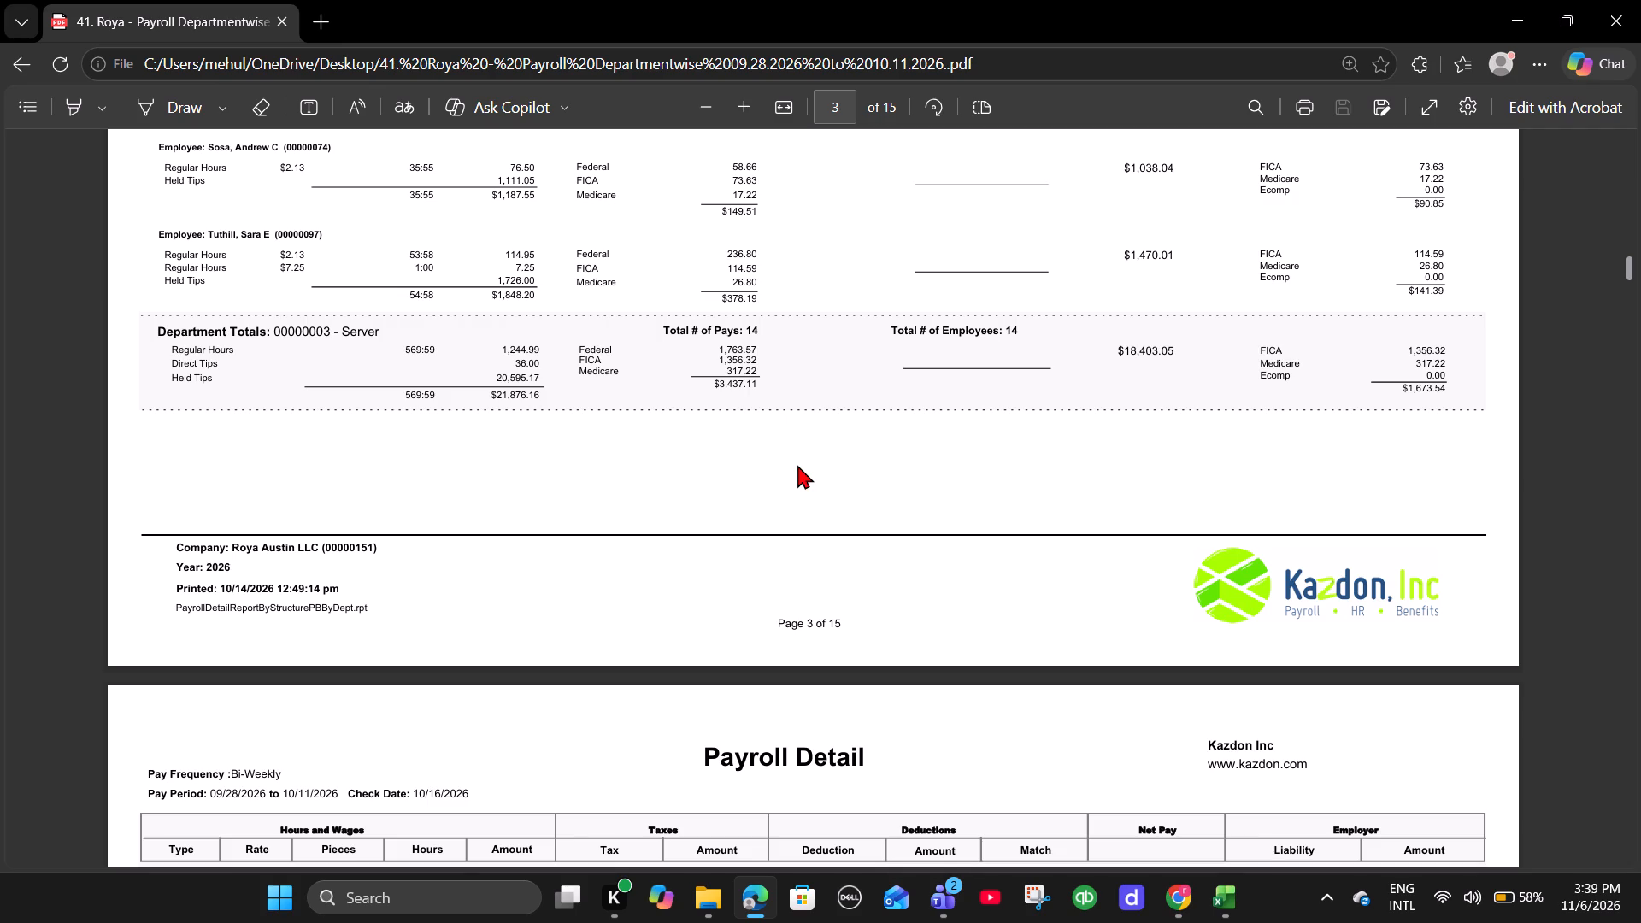
pyautogui.hotkey('alt', 'Tab')
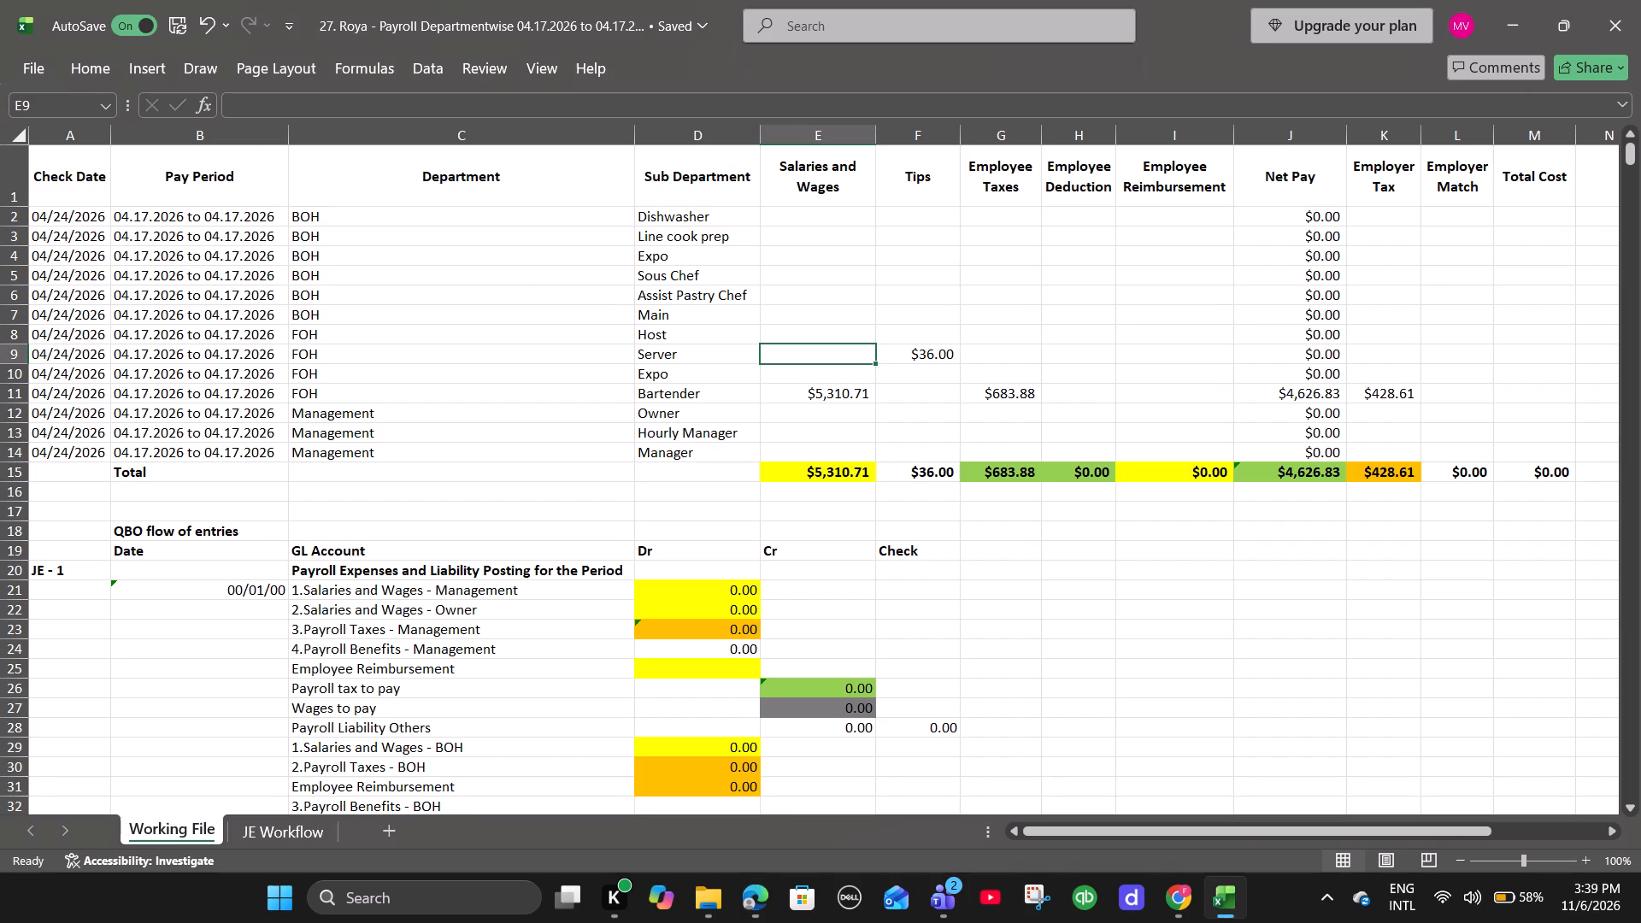
pyautogui.write('21')
pyautogui.write('840')
pyautogui.write('.16')
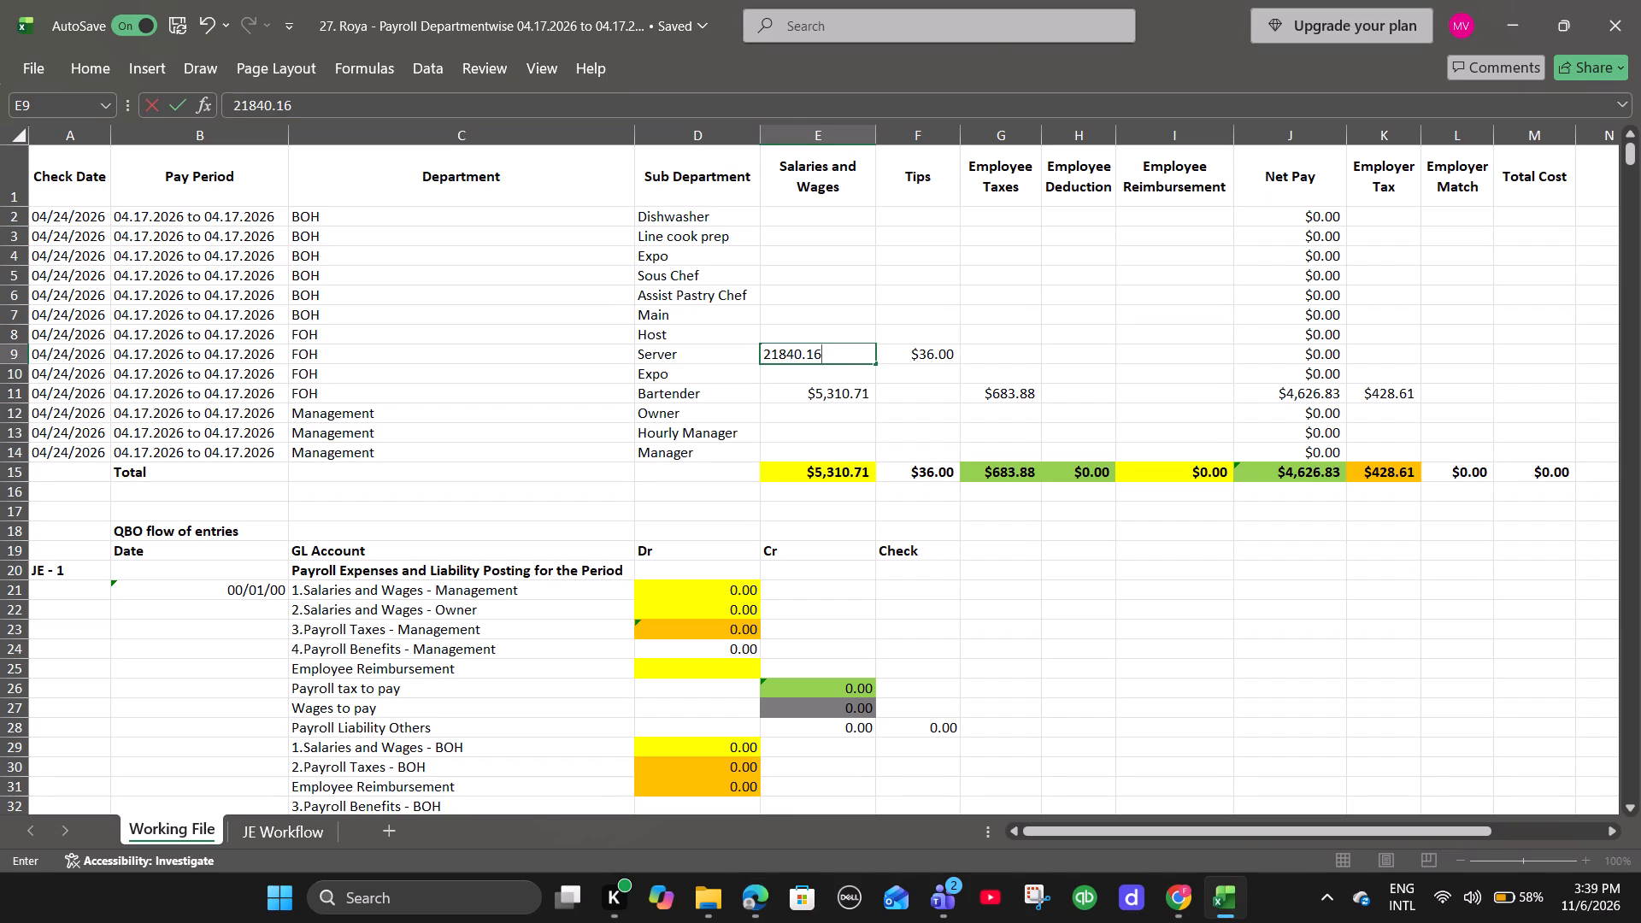
pyautogui.press('Right')
pyautogui.press('Right')
# Enter 3437.11 as the Employee Taxes for the Server row, from the PDF's Server department totals.
pyautogui.hotkey('alt', 'Tab')
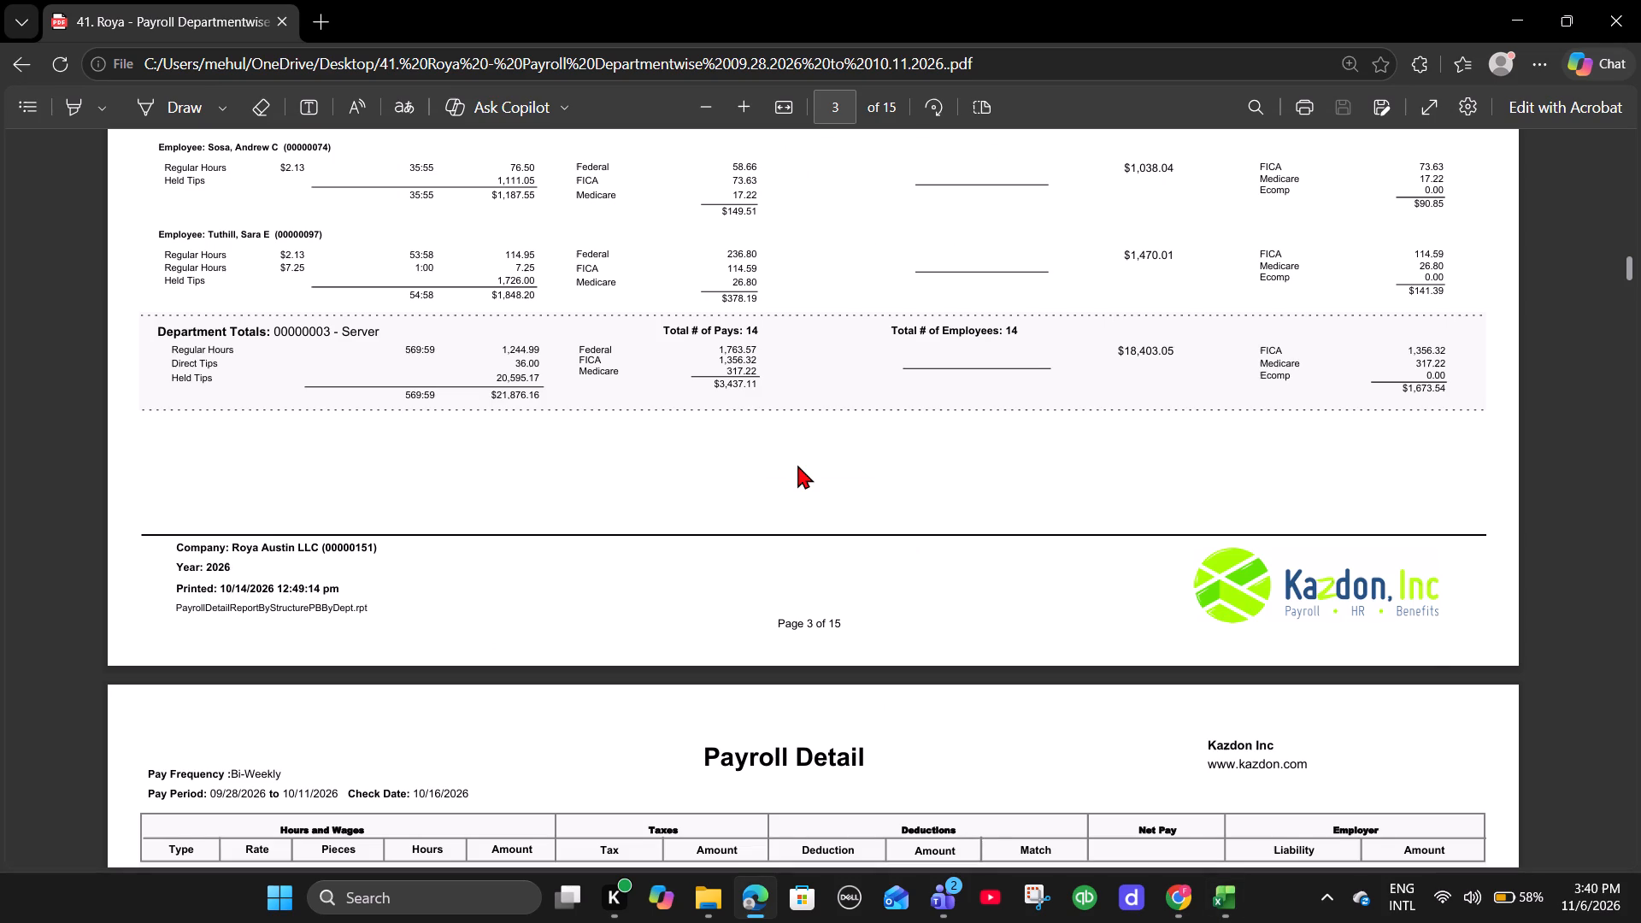
pyautogui.hotkey('alt', 'Tab')
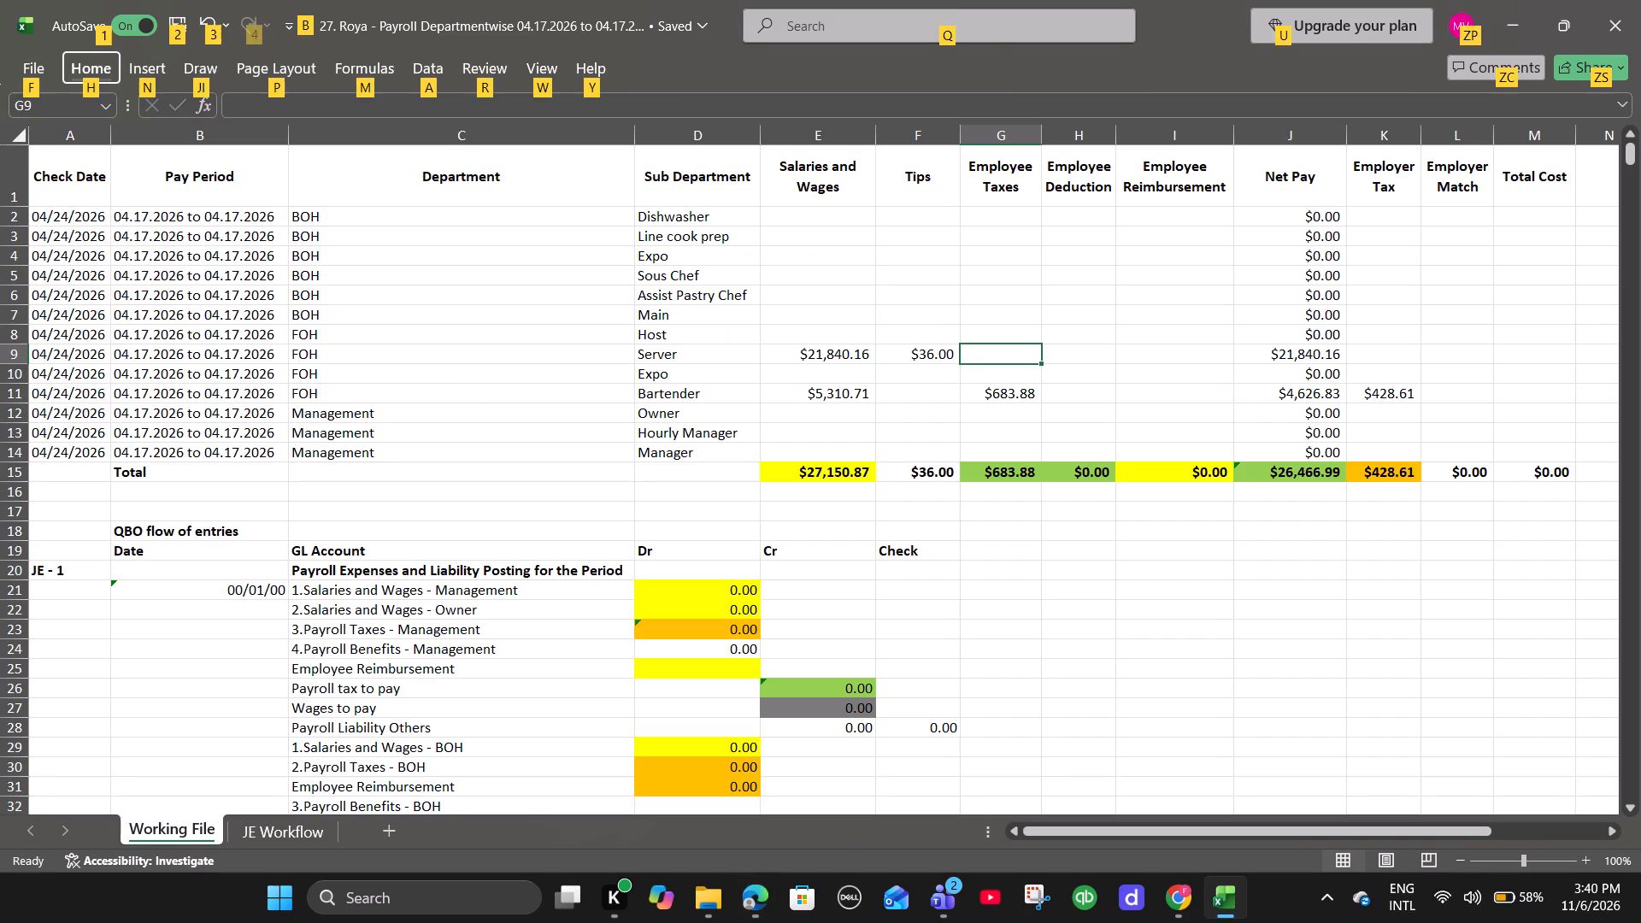
pyautogui.press('3')
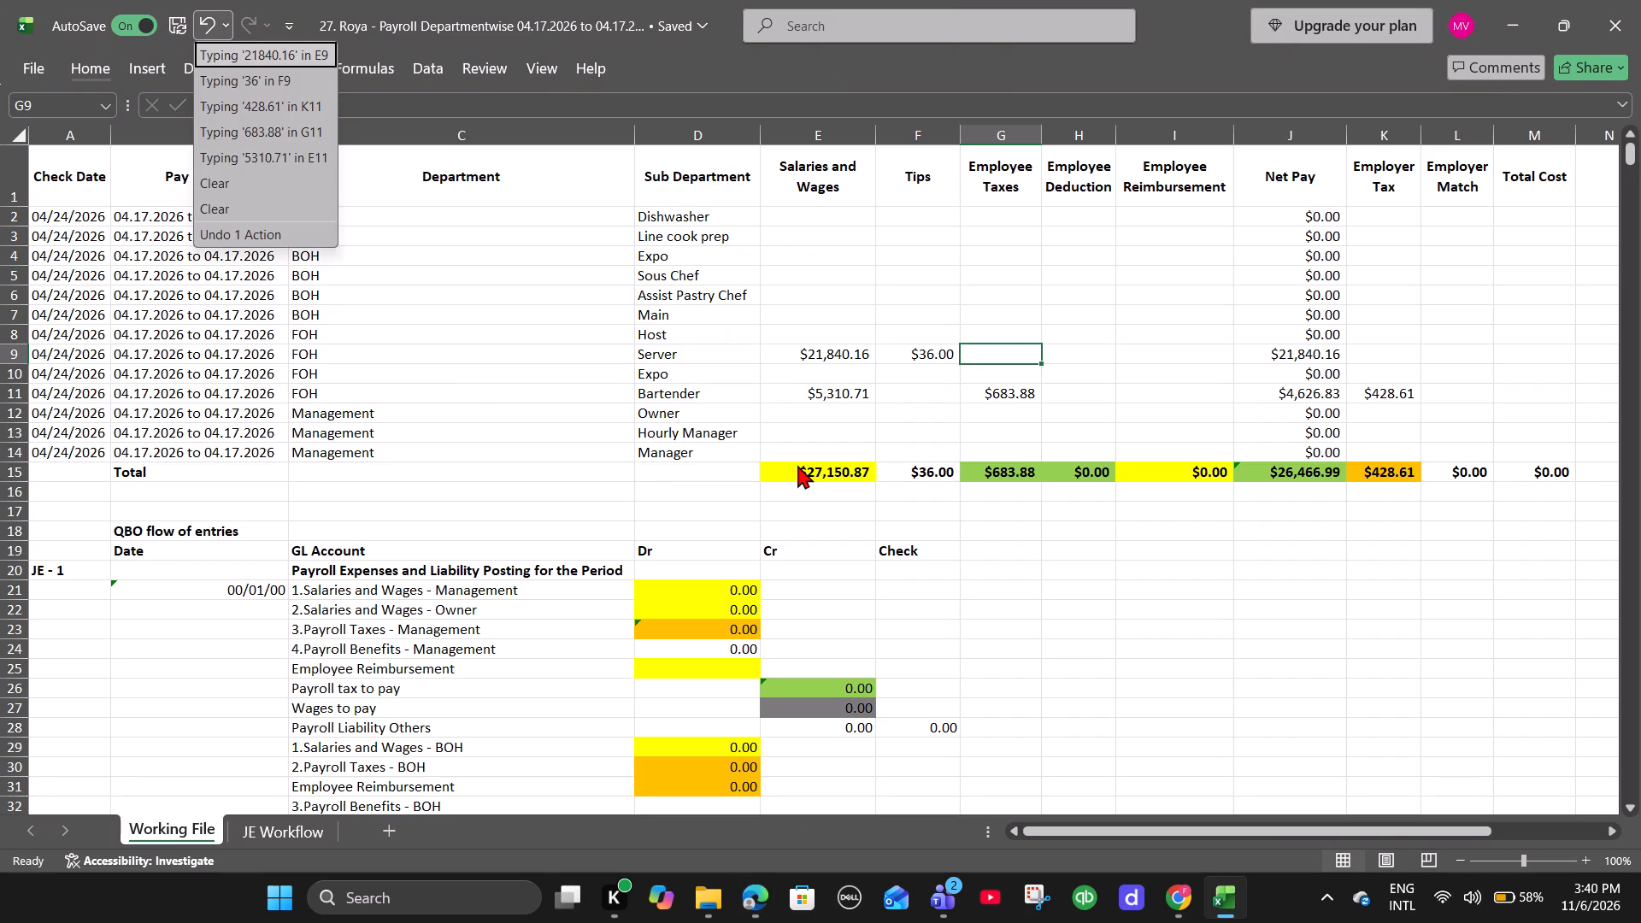
pyautogui.click(983, 332)
pyautogui.click(987, 344)
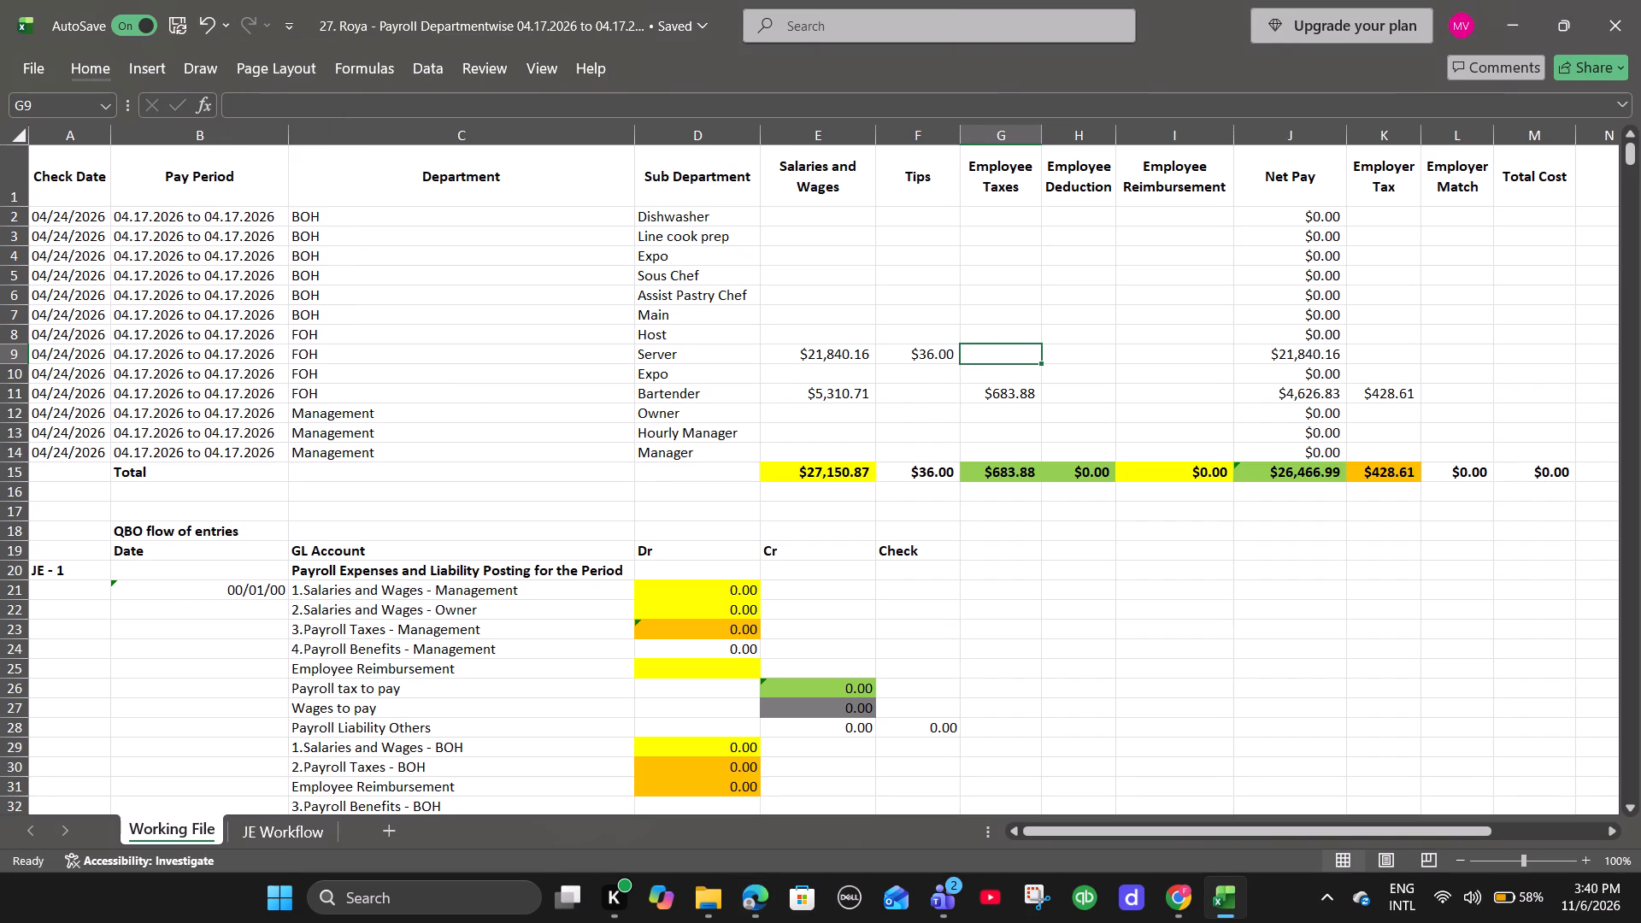
pyautogui.click(996, 361)
pyautogui.click(991, 359)
pyautogui.press('3')
pyautogui.write('437.11')
pyautogui.press('Right')
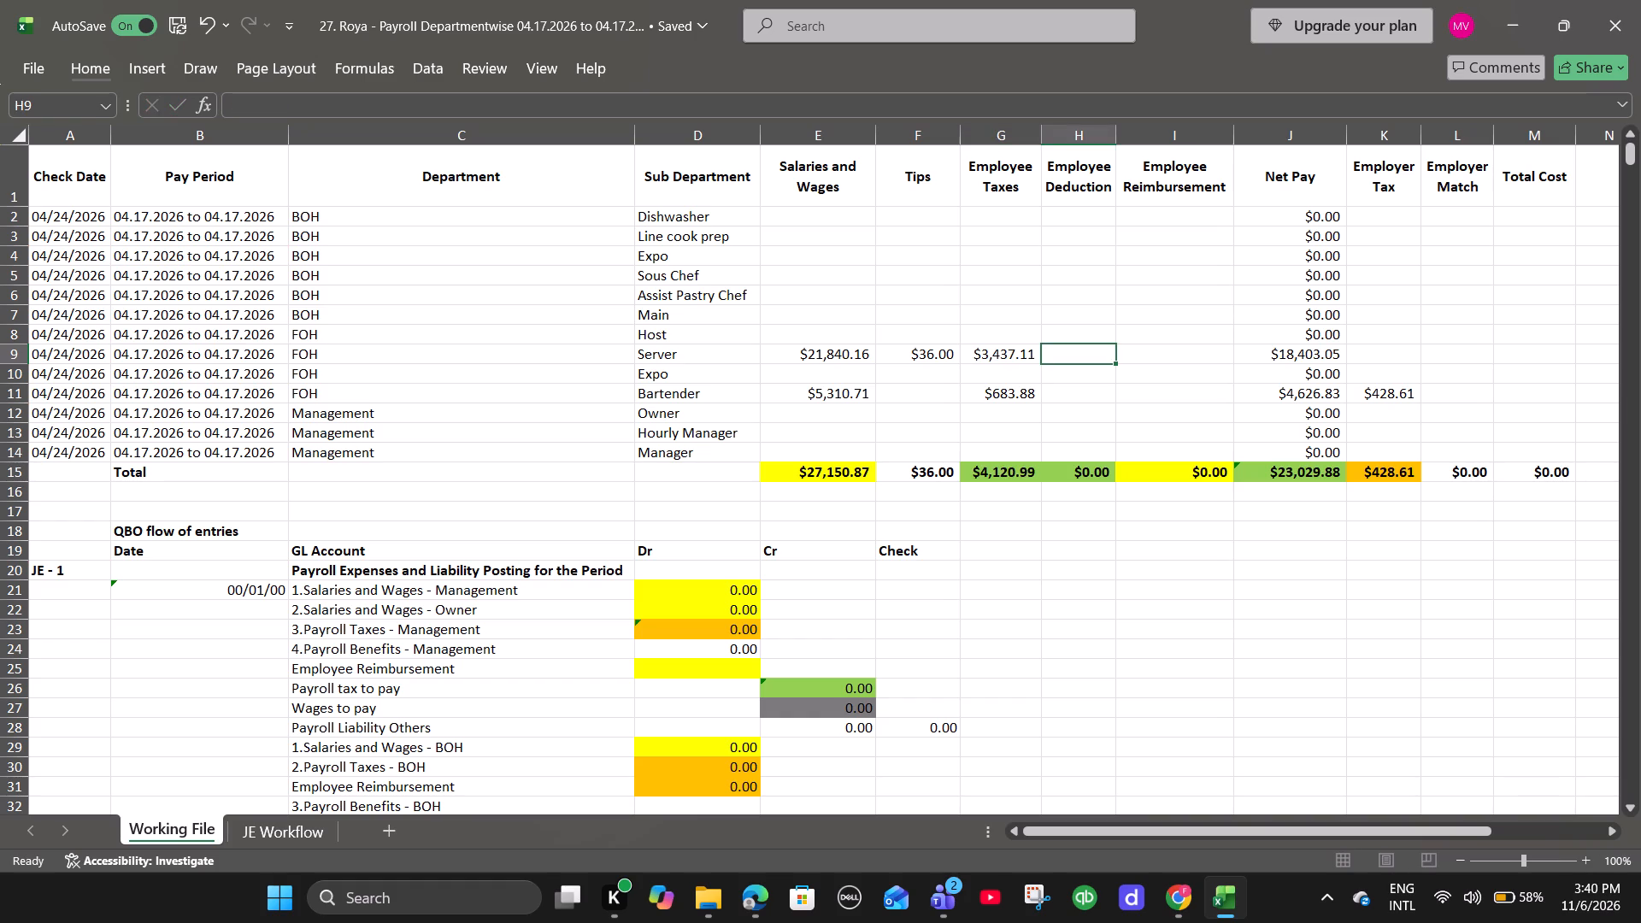
# Enter 1673.54 as the Employer Tax for the Server row, from the PDF's Server department totals.
pyautogui.hotkey('alt', 'Tab')
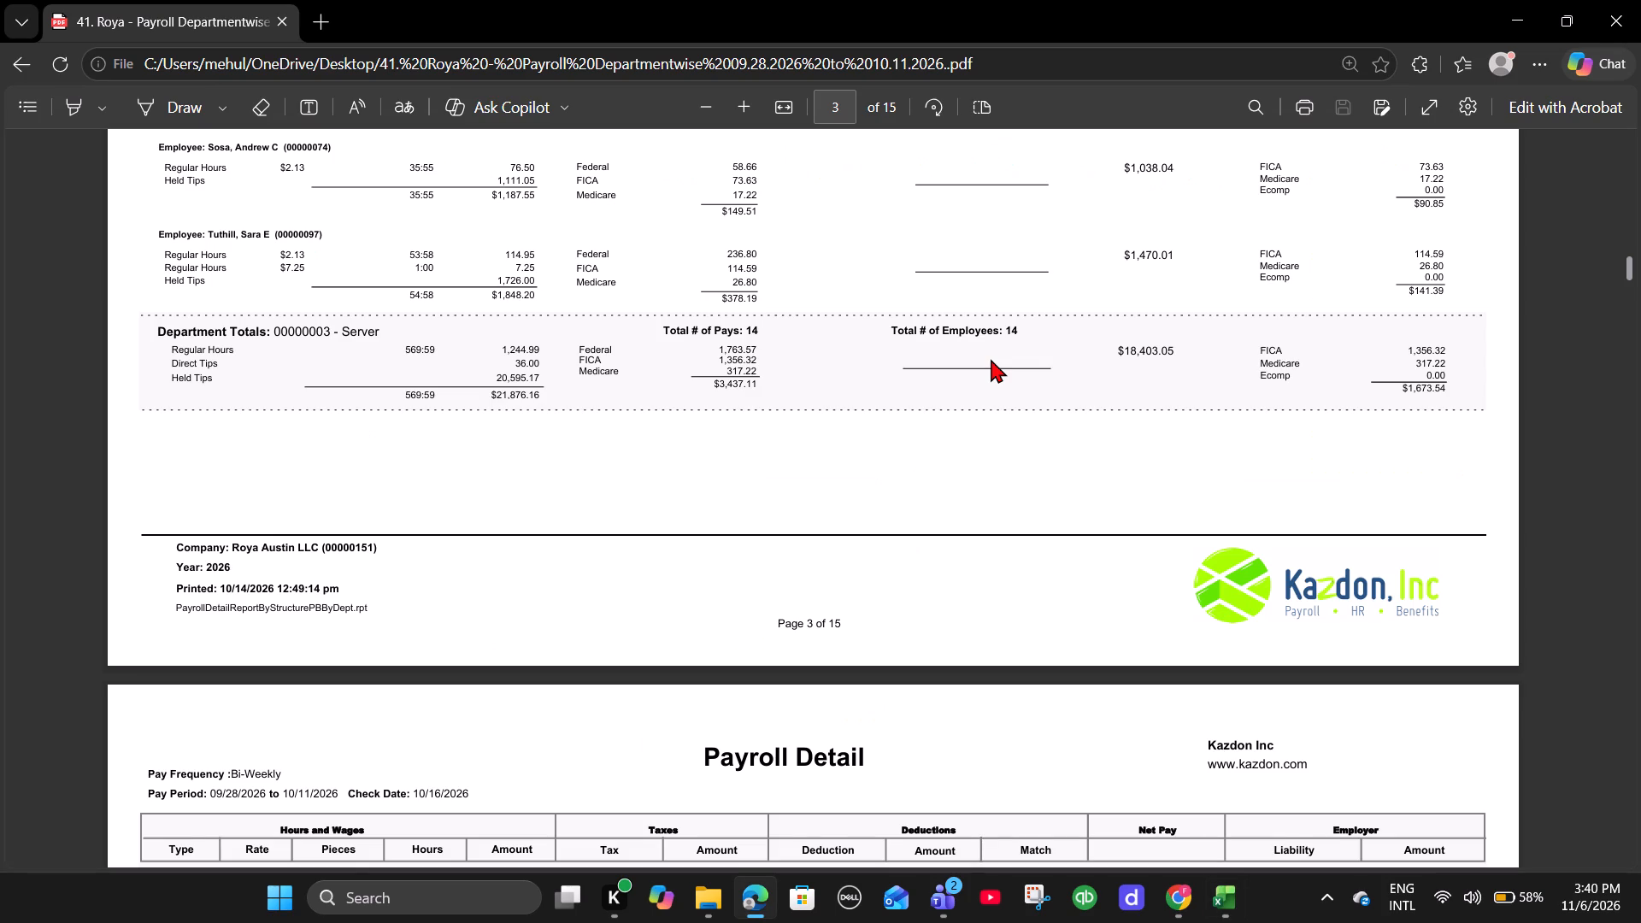
pyautogui.hotkey('alt', 'Tab')
pyautogui.press('Right')
pyautogui.press('Right')
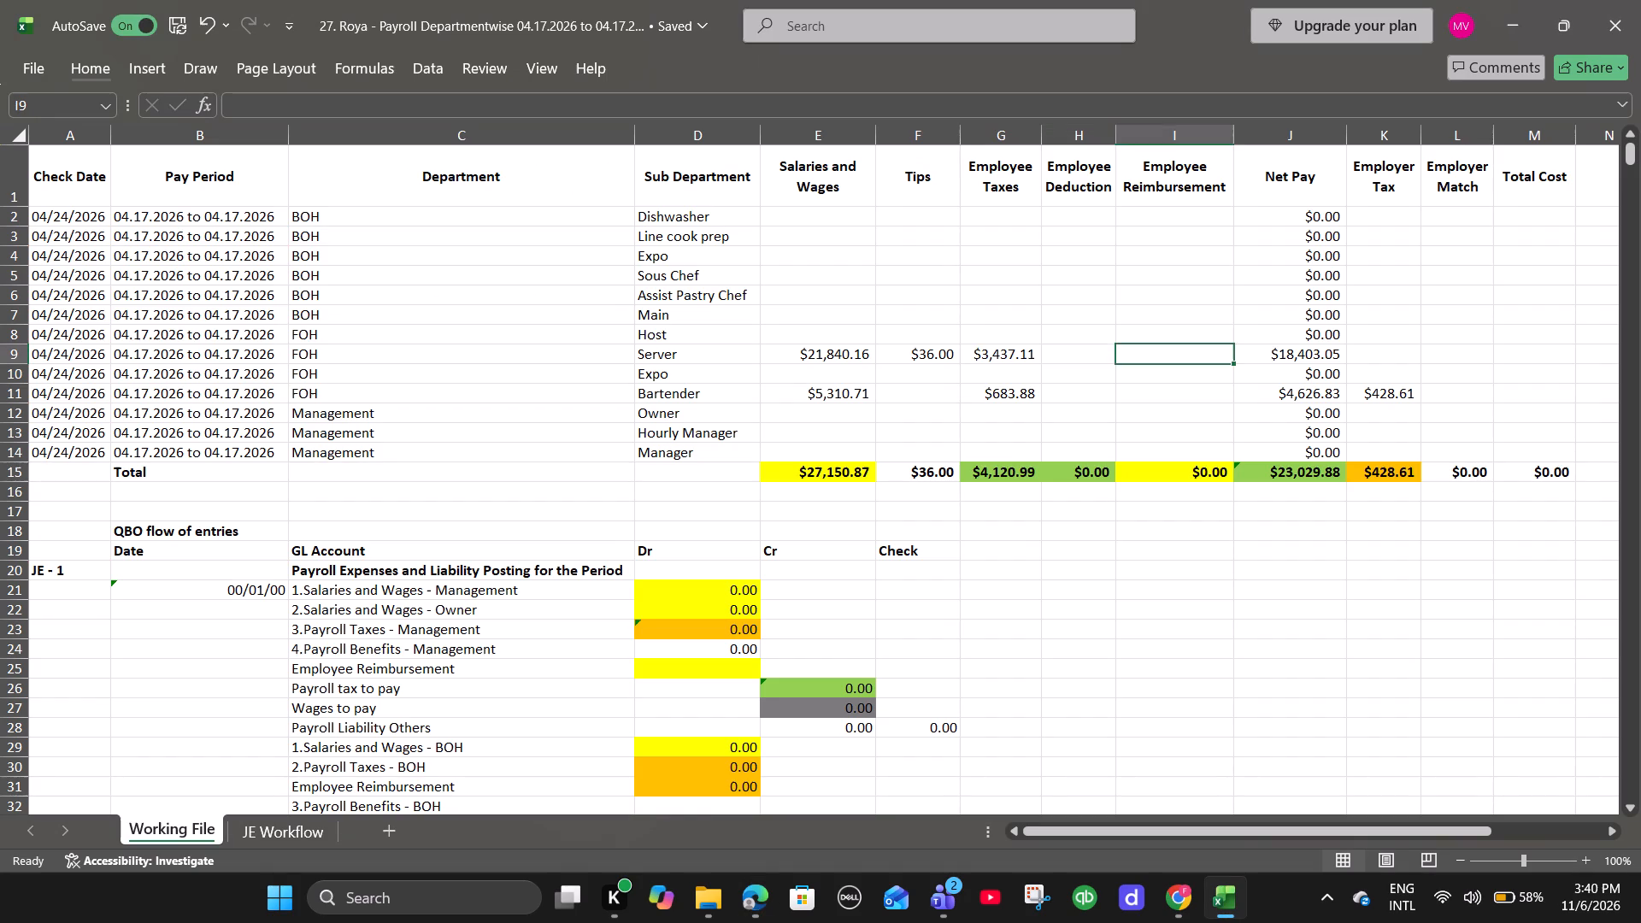
pyautogui.press('Right')
pyautogui.hotkey('alt', 'Tab')
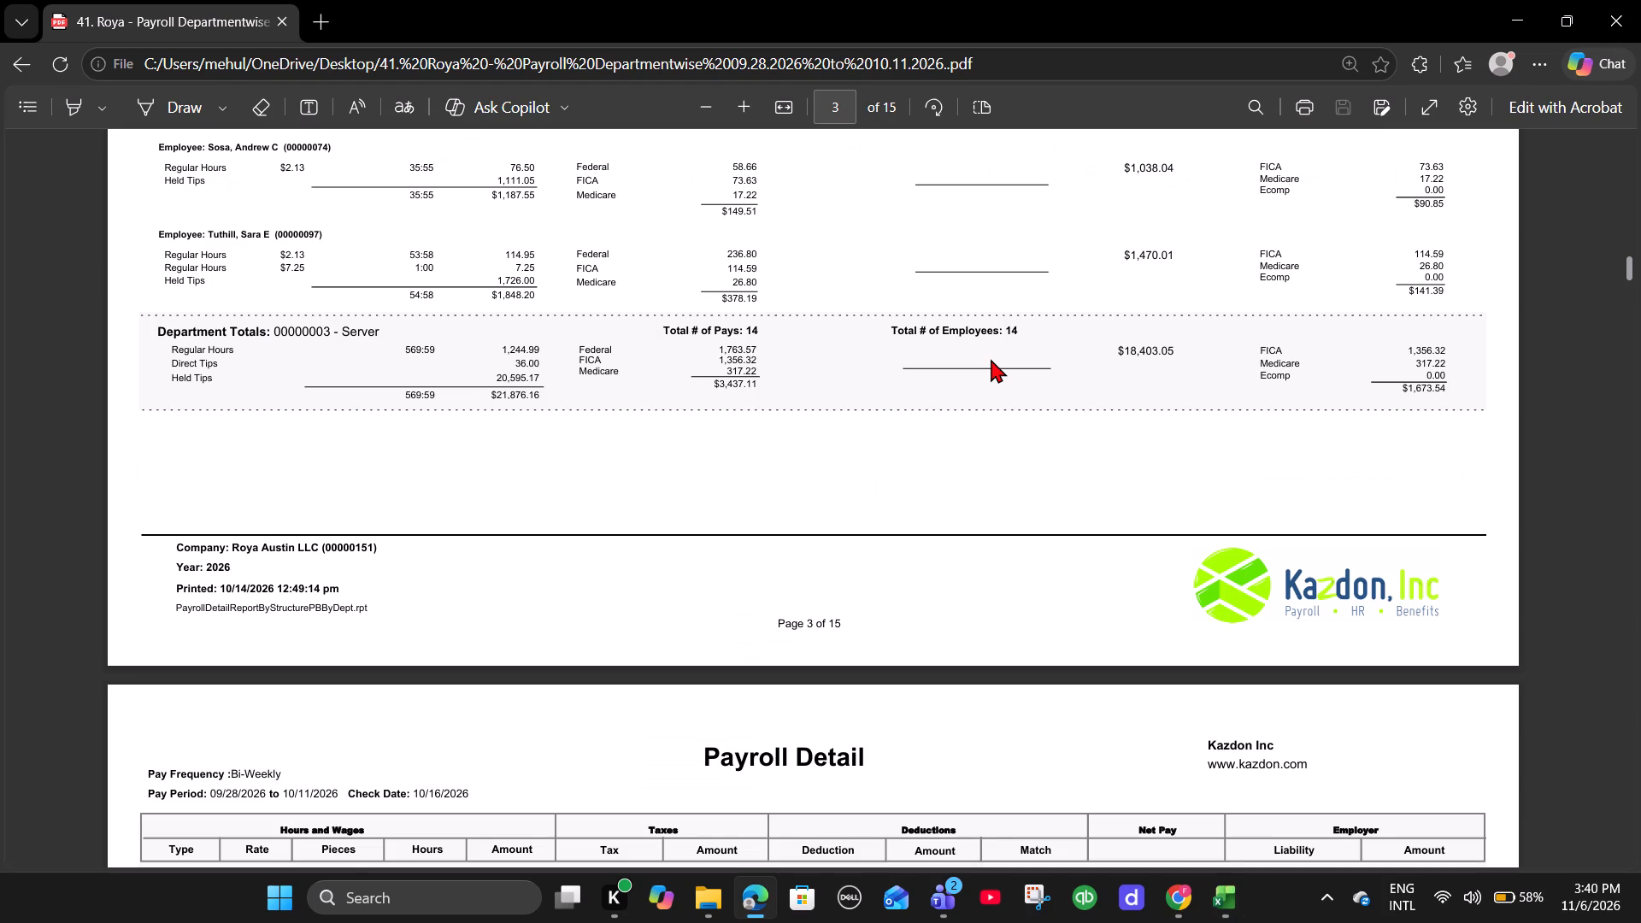
pyautogui.hotkey('alt', 'Tab')
pyautogui.write('1673.')
pyautogui.hotkey('alt', 'Tab')
pyautogui.hotkey('alt', 'Tab')
pyautogui.write('54')
pyautogui.press('Right')
# Locate the Host department totals on page 4 of the payroll PDF and enter 2750.48 as the Host row's Salaries and Wages.
pyautogui.hotkey('alt', 'Tab')
pyautogui.scroll(-4, 909, 377)
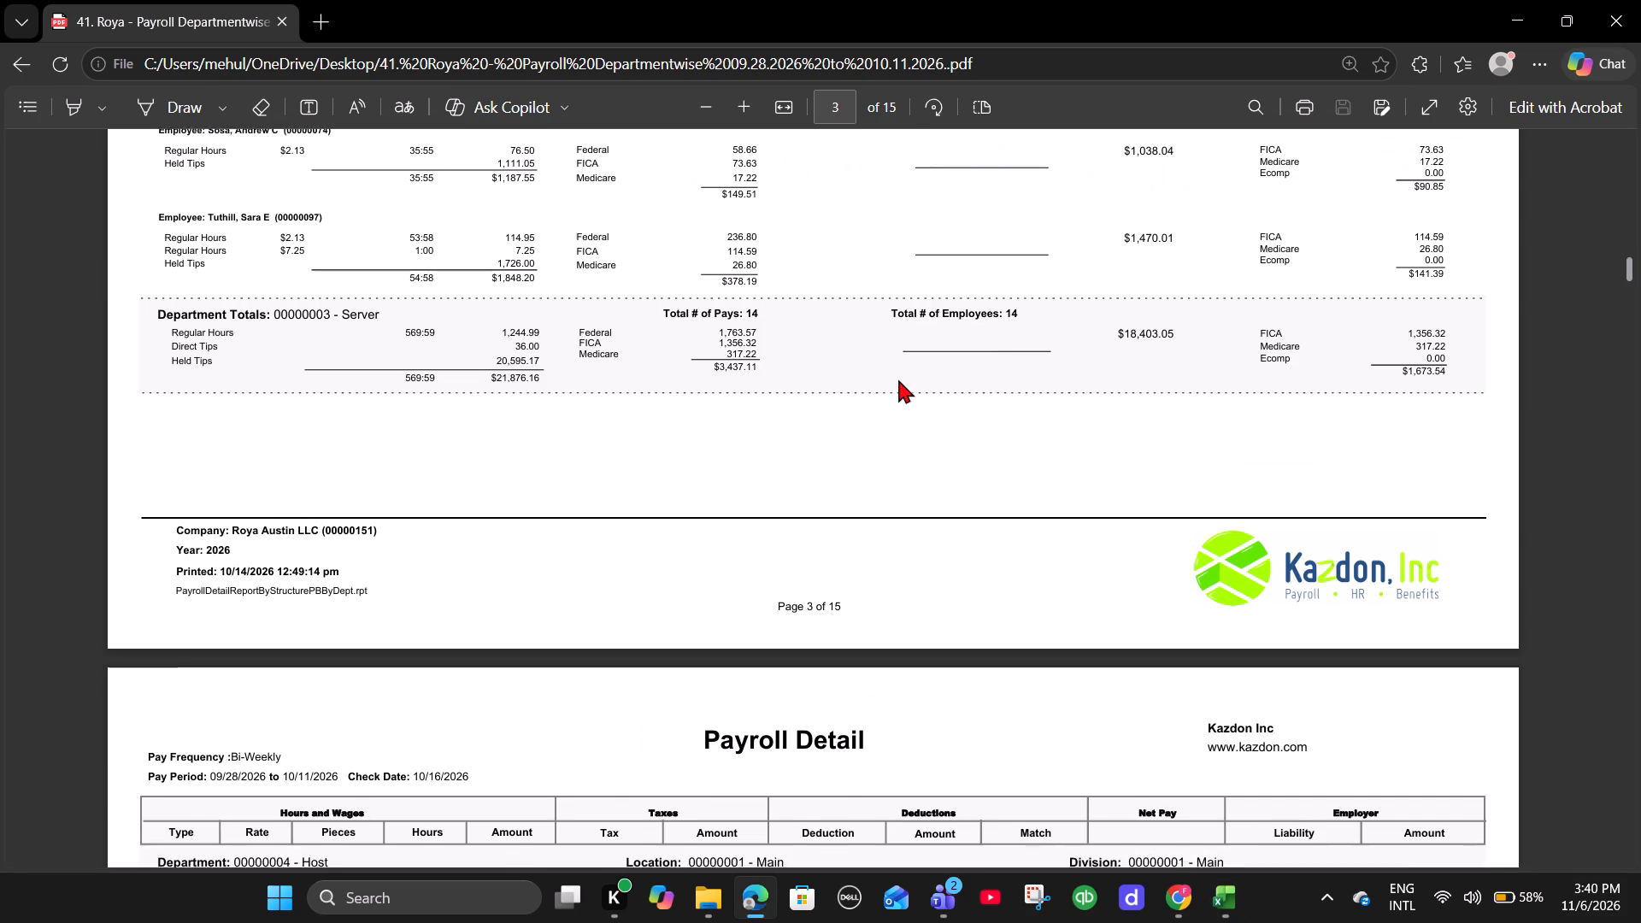
pyautogui.scroll(-5, 898, 379)
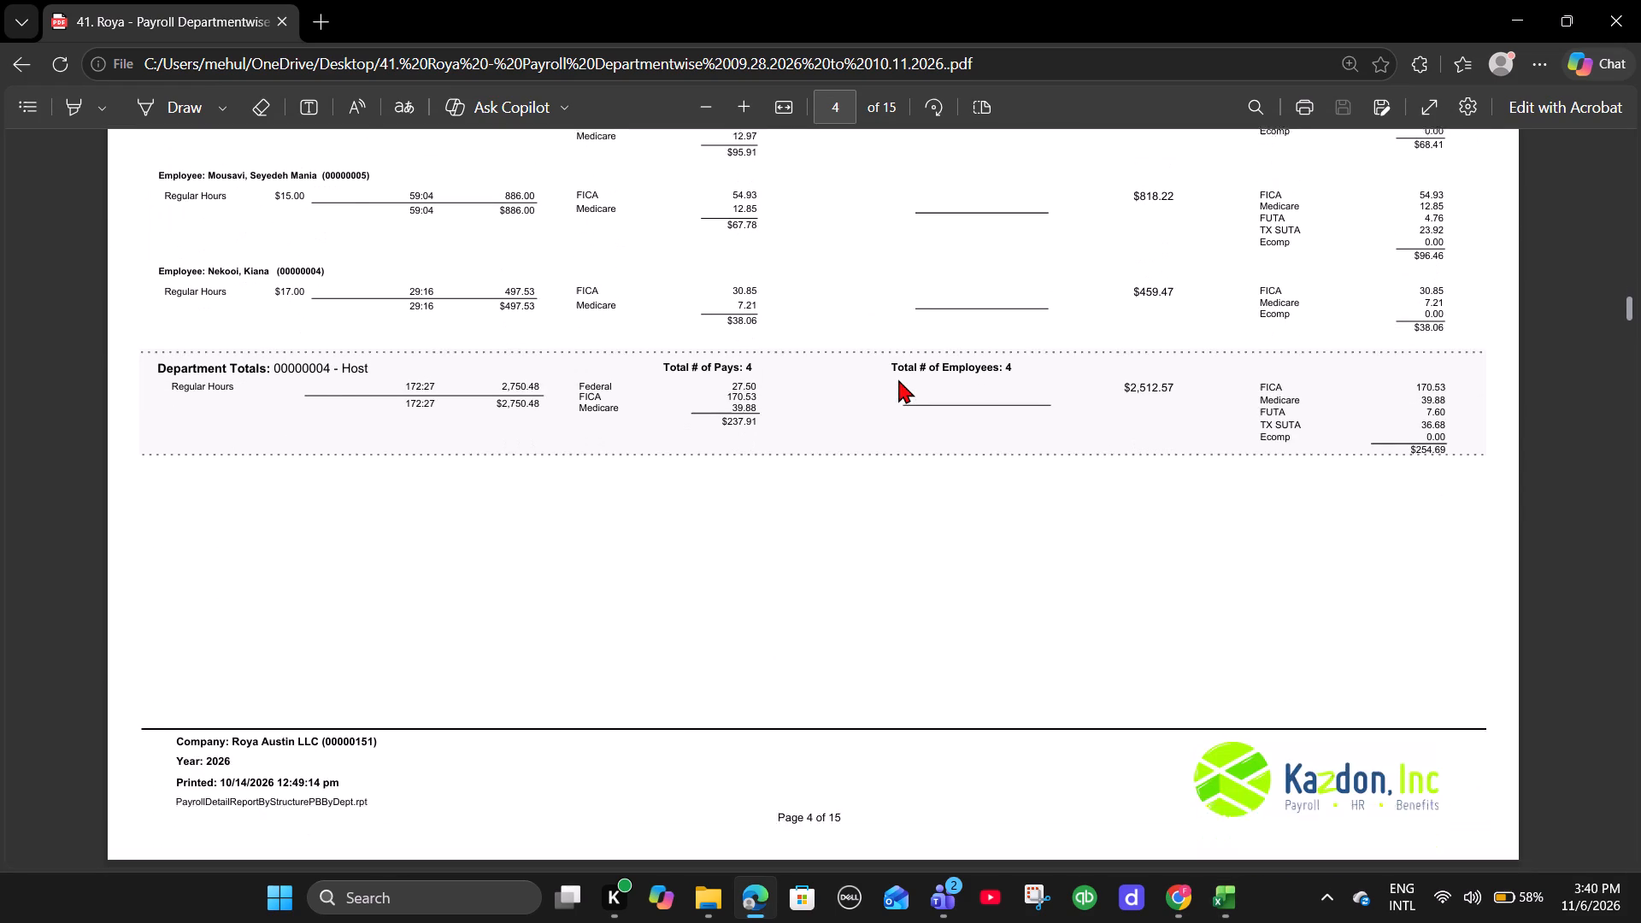
pyautogui.scroll(-1, 898, 379)
pyautogui.scroll(1, 898, 379)
pyautogui.hotkey('alt', 'Tab')
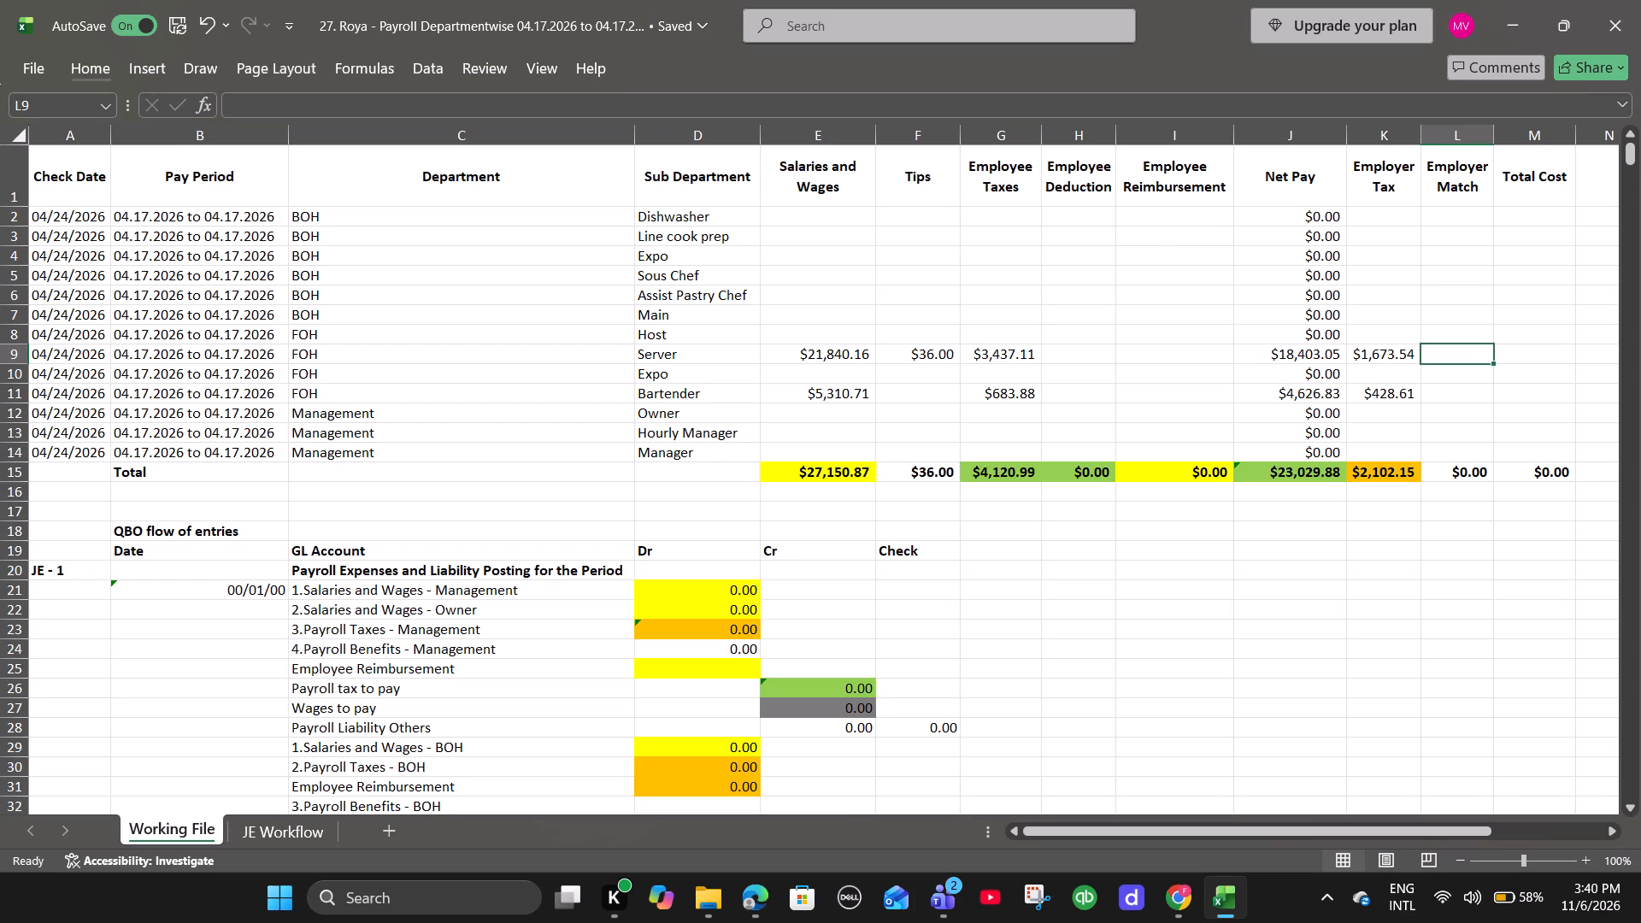
pyautogui.click(778, 330)
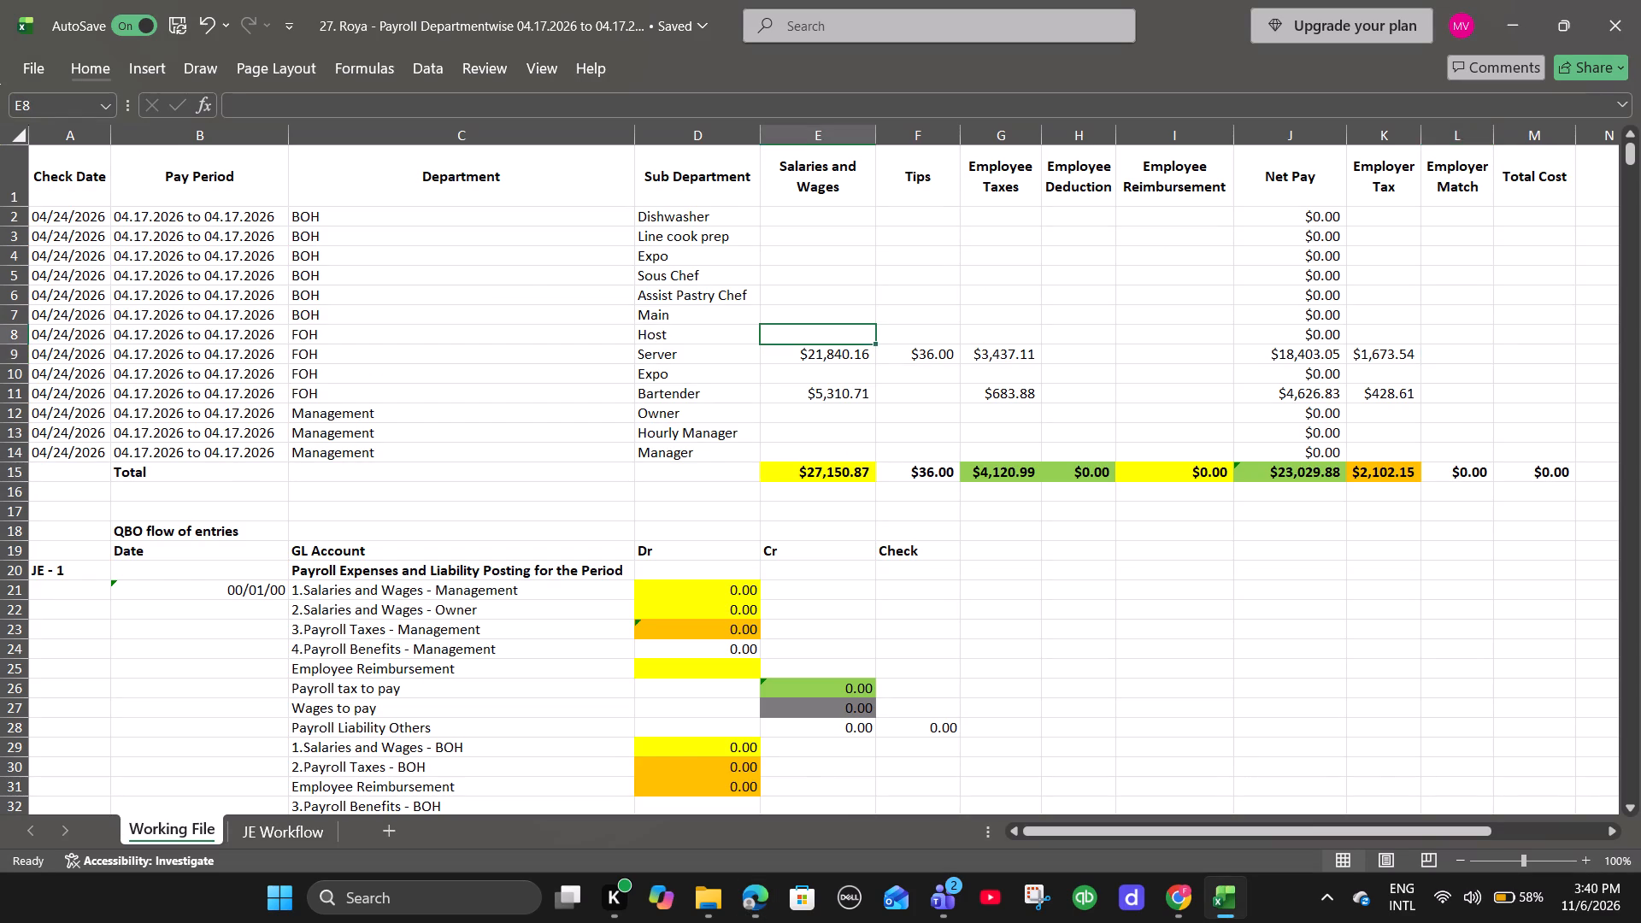
pyautogui.hotkey('alt', 'Tab')
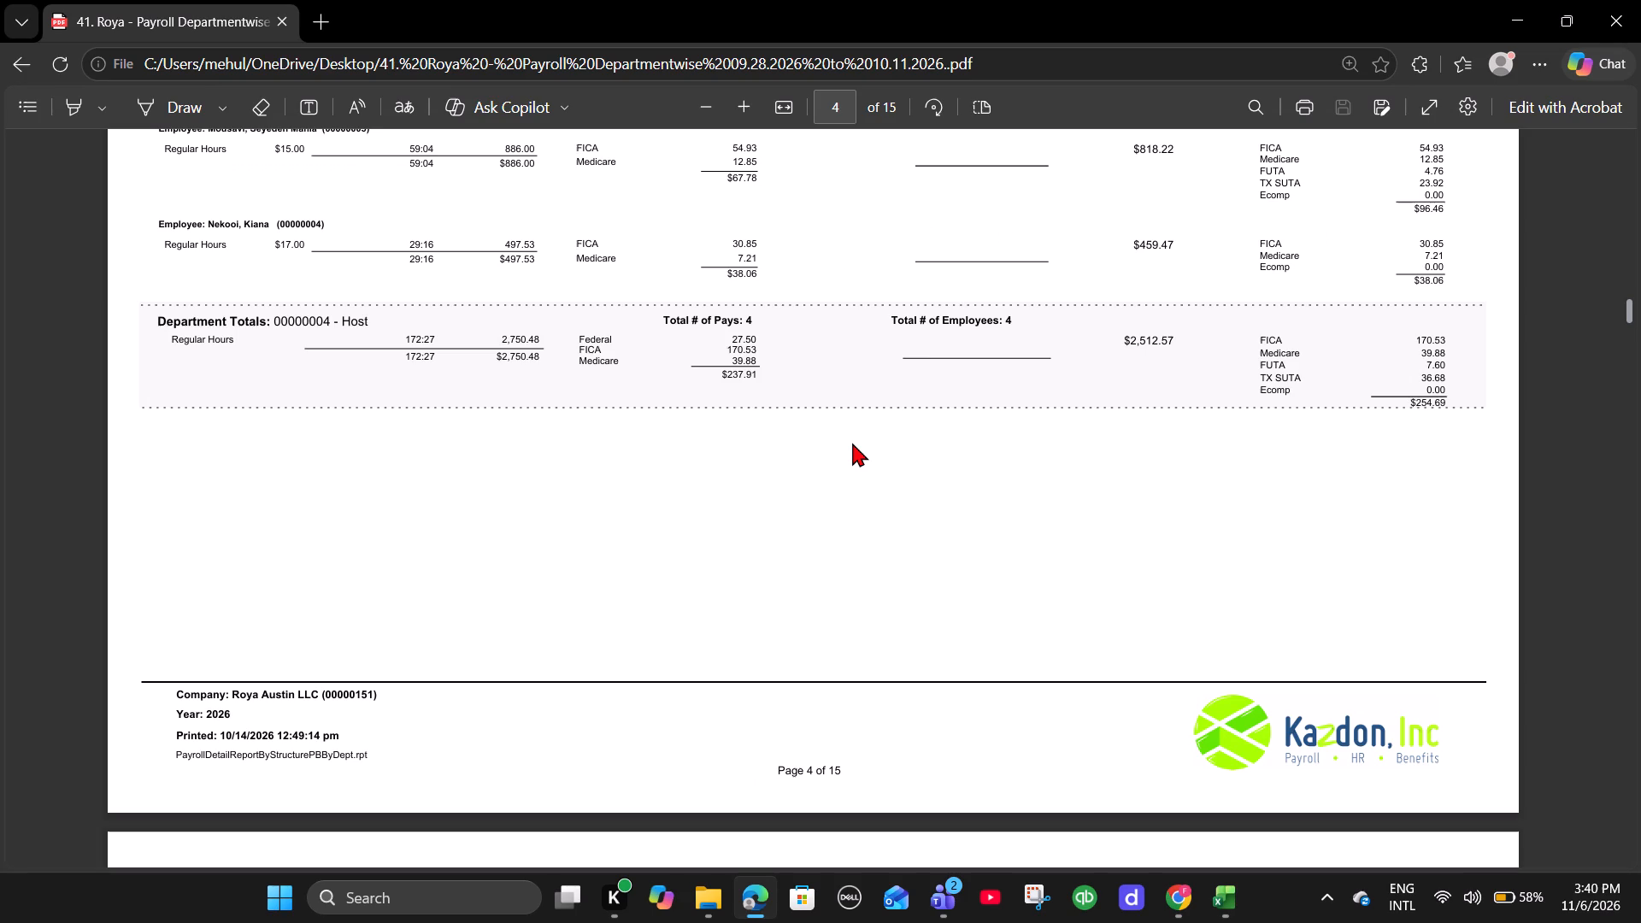
pyautogui.hotkey('alt', 'Tab')
pyautogui.write('2750.48')
pyautogui.press('Right')
# Enter 237.91 as the Employee Taxes for the Host row, from the PDF's Host department totals.
pyautogui.hotkey('alt', 'Tab')
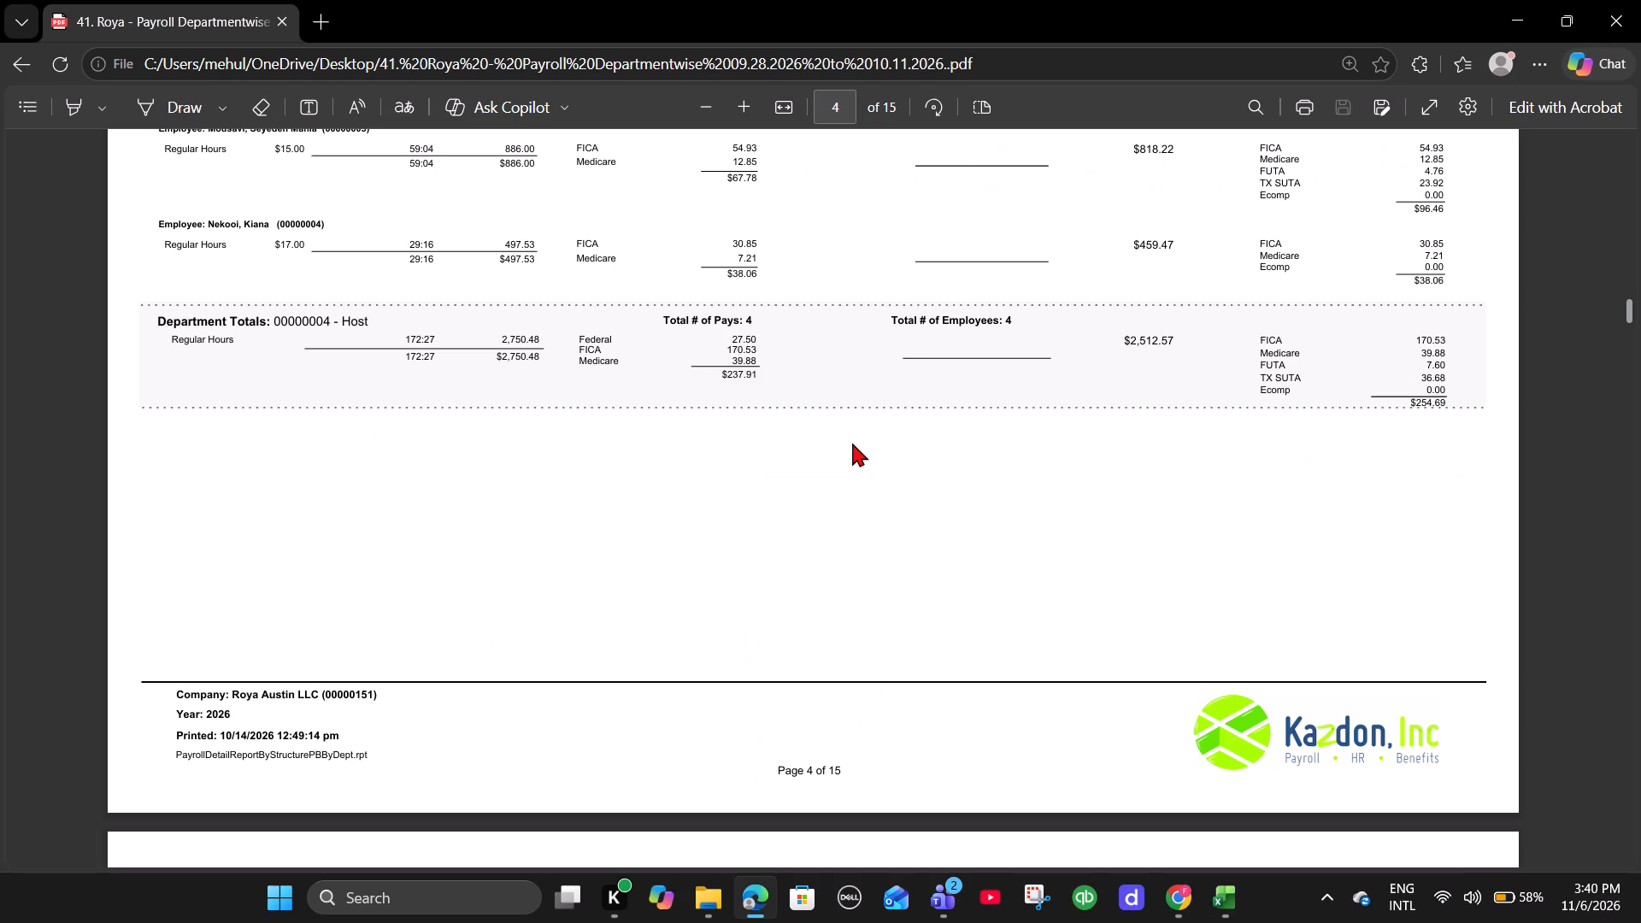
pyautogui.hotkey('alt', 'Tab')
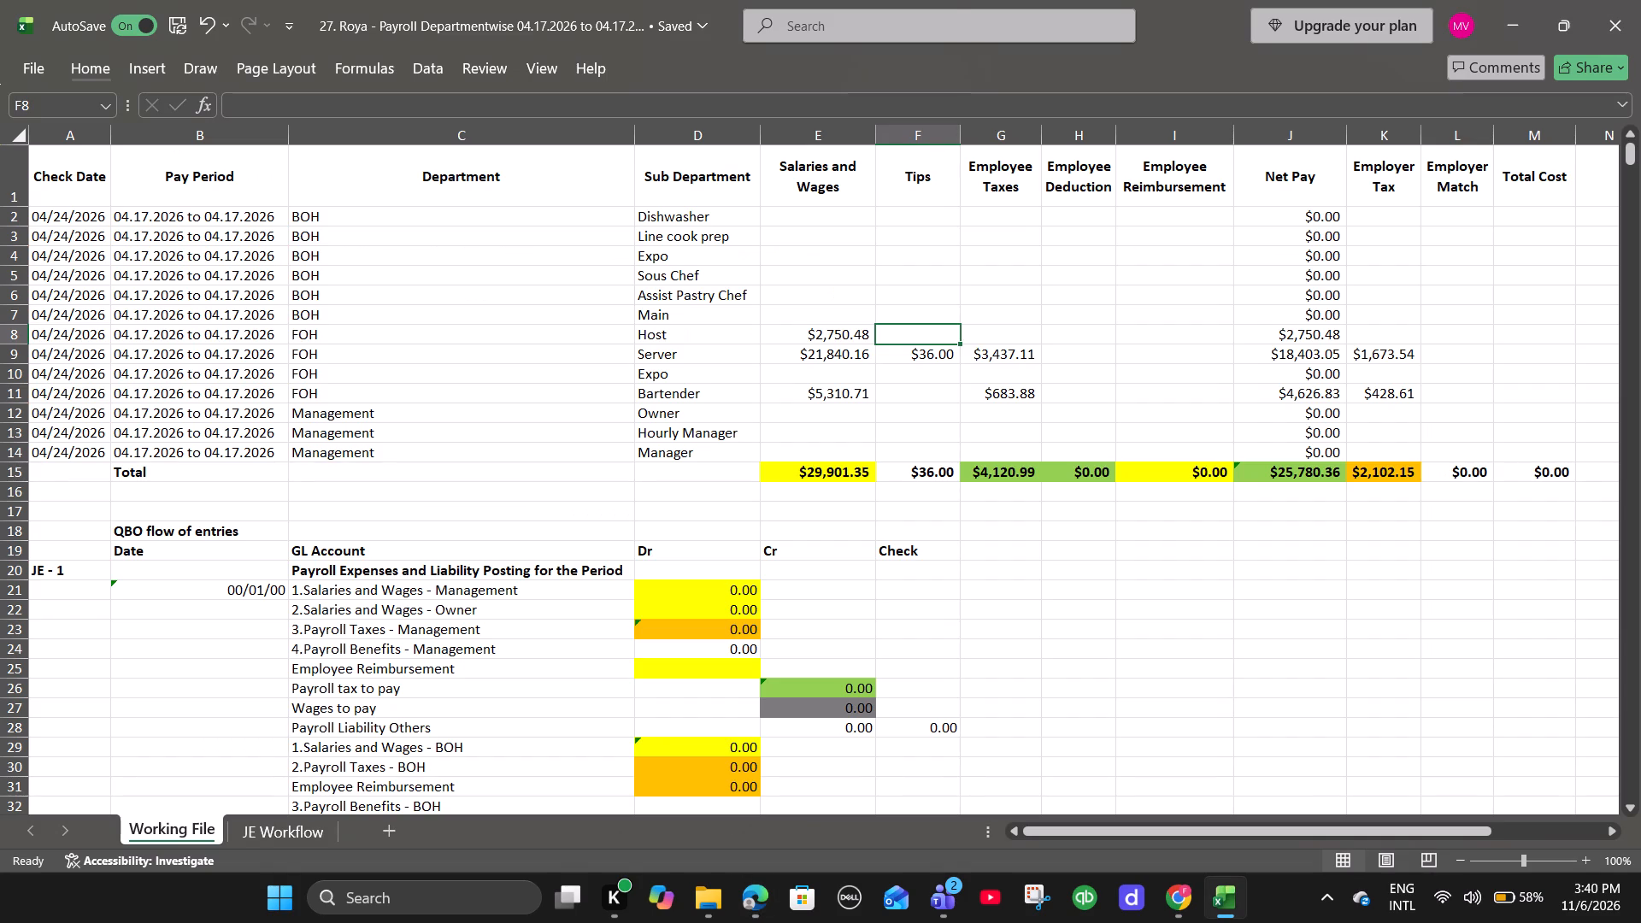
pyautogui.press('Right')
pyautogui.write('237.91')
pyautogui.press('Right')
# Enter 254.69 as the Employer Tax for the Host row, from the PDF's Host department totals.
pyautogui.hotkey('alt', 'Tab')
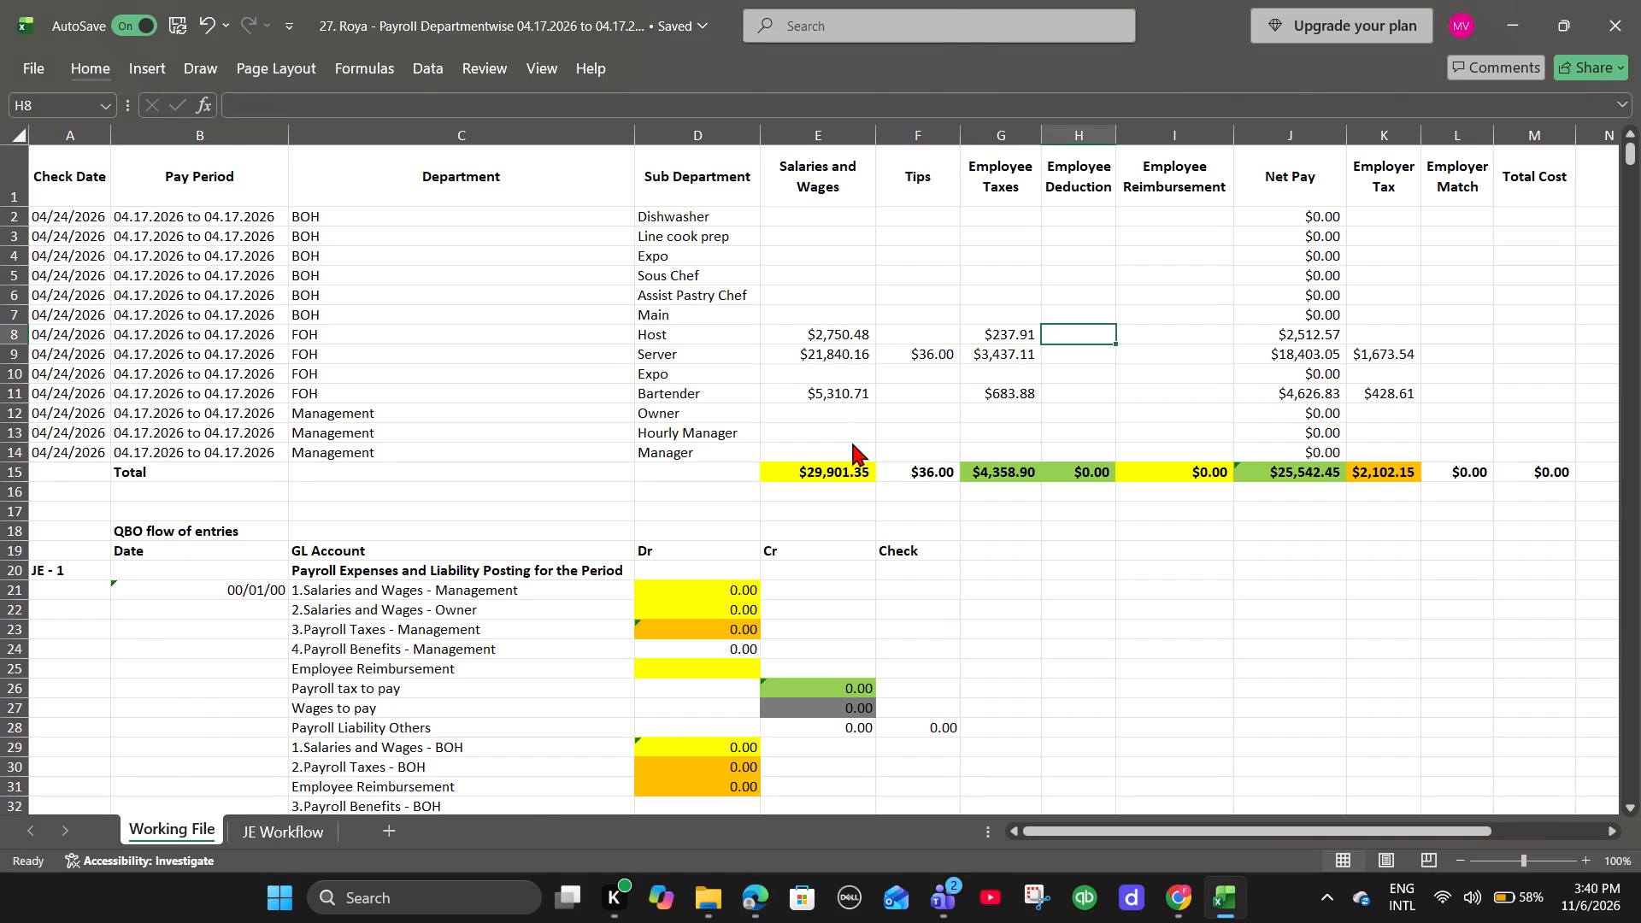
pyautogui.hotkey('alt', 'Tab')
pyautogui.press('Right')
pyautogui.press('Right')
pyautogui.press('Right')
pyautogui.press('Right')
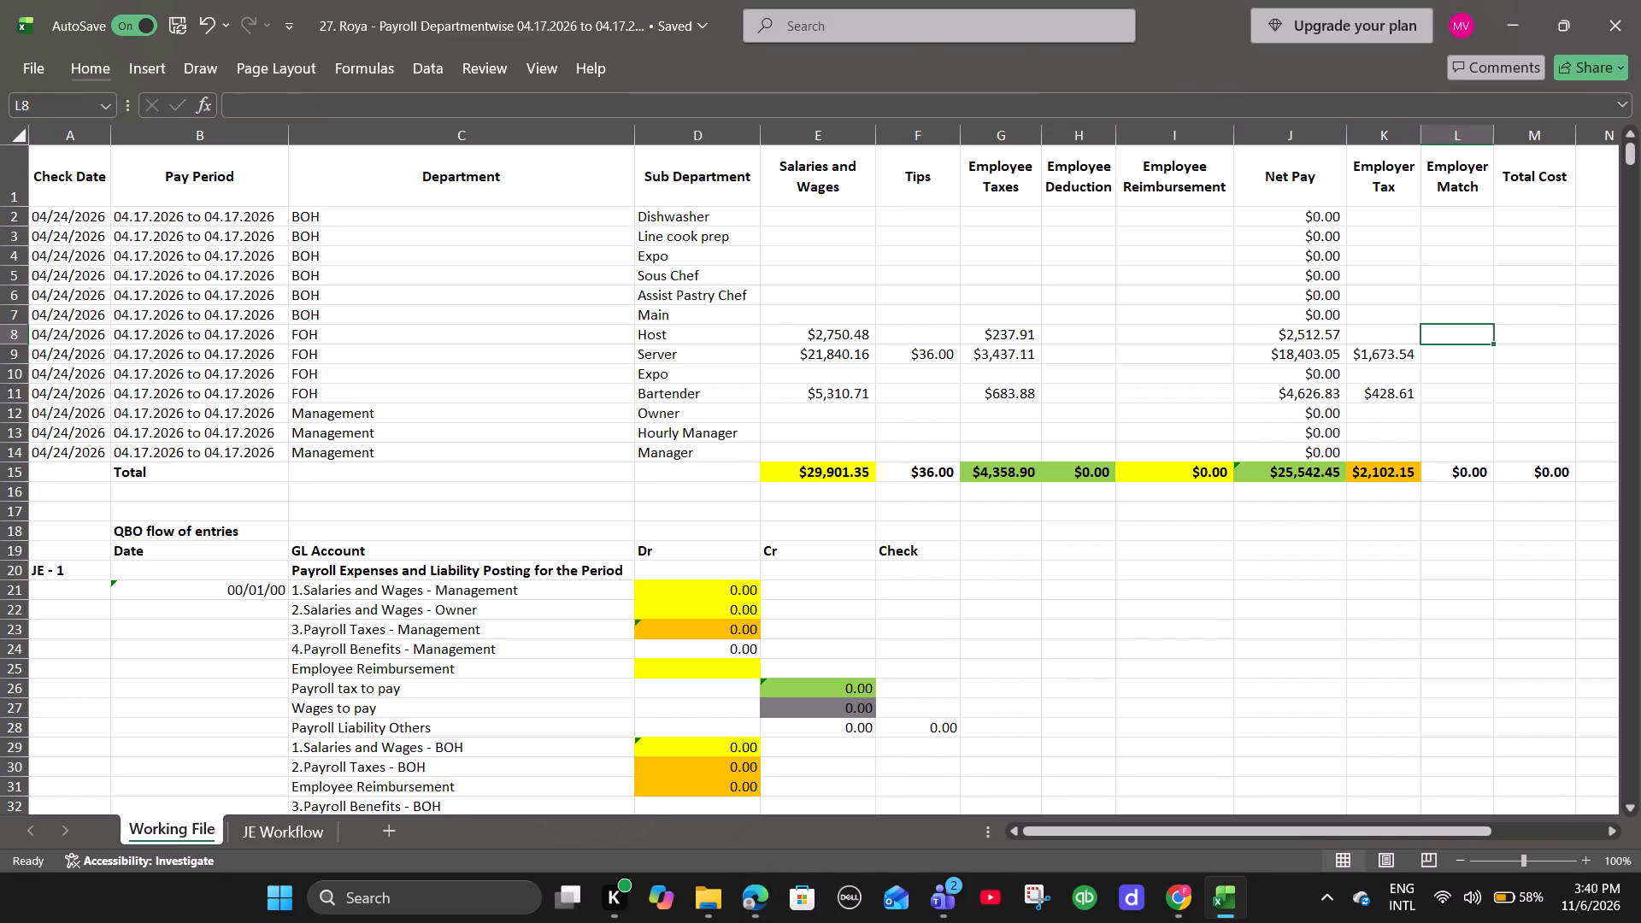
pyautogui.press('Left')
pyautogui.hotkey('alt', 'Tab')
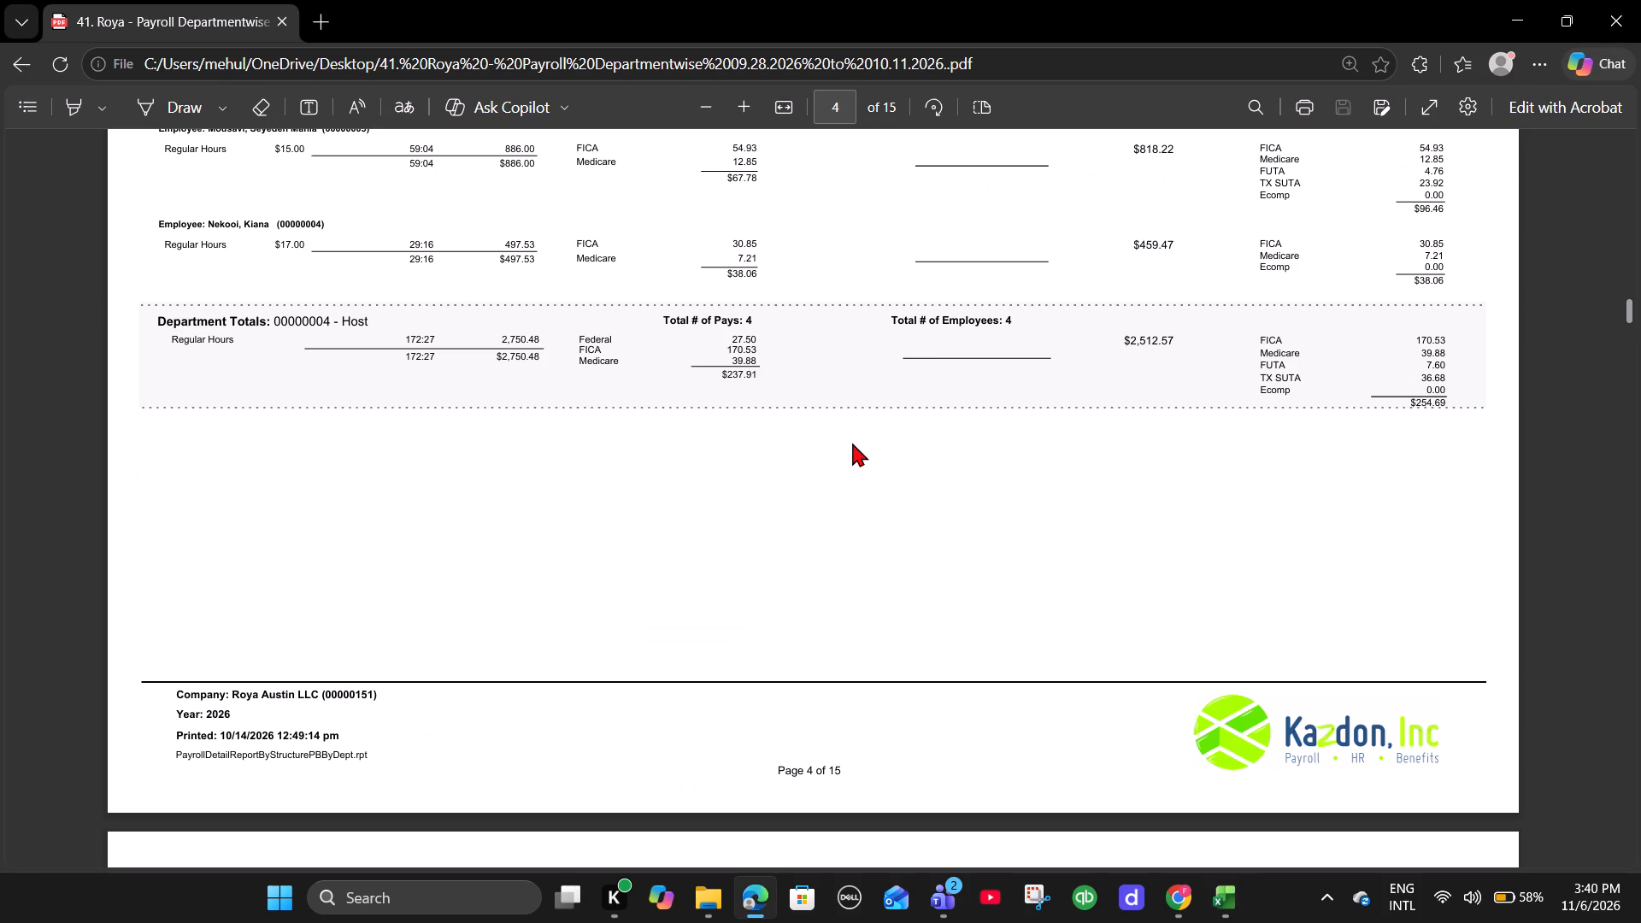
pyautogui.hotkey('alt', 'Tab')
pyautogui.write('254.')
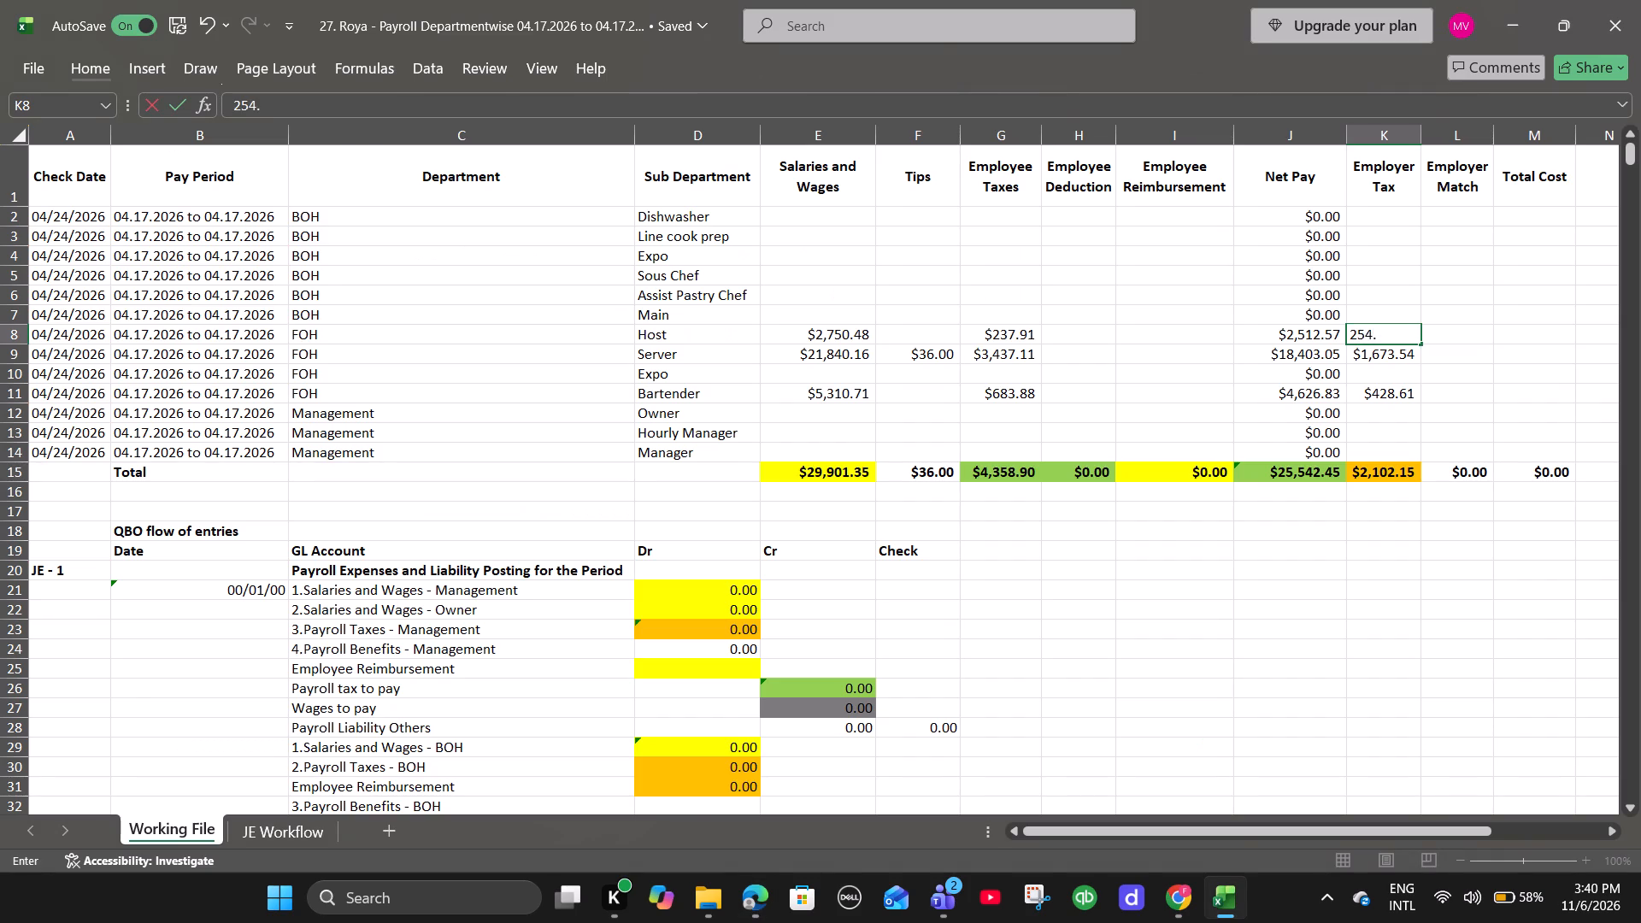
pyautogui.hotkey('alt', 'Tab')
pyautogui.hotkey('alt', 'Tab')
pyautogui.write('69')
pyautogui.press('Right')
# Locate the Line Cook totals on page 6 of the payroll PDF and enter 8812.85 as the Line cook prep row's Salaries and Wages.
pyautogui.hotkey('alt', 'Tab')
pyautogui.scroll(-1, 880, 397)
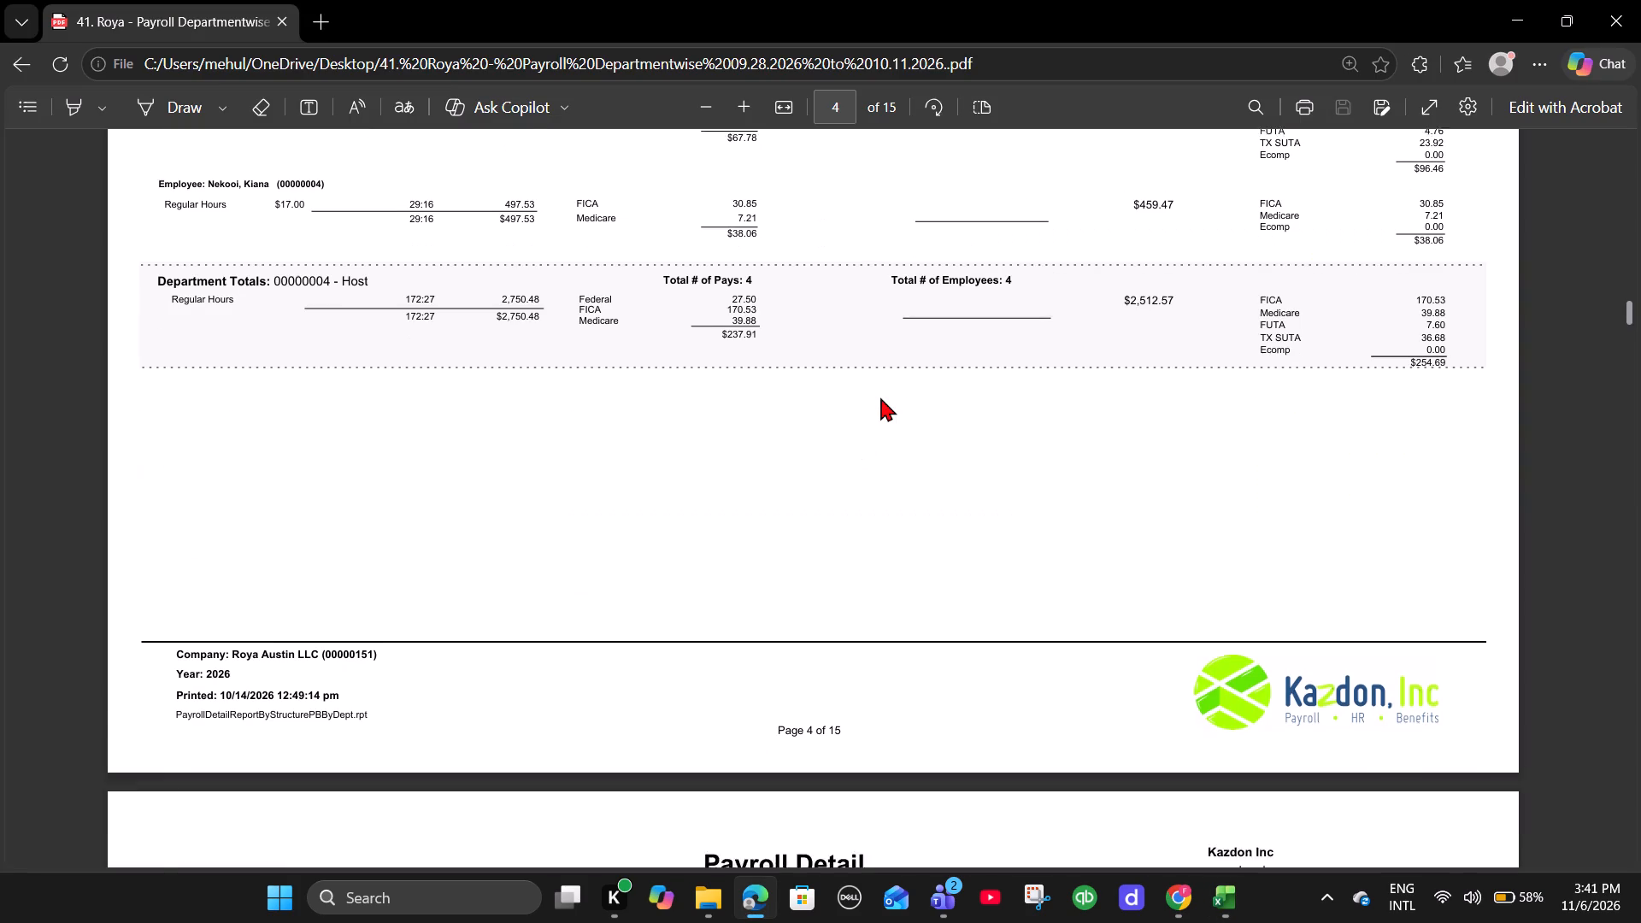
pyautogui.scroll(-5, 880, 397)
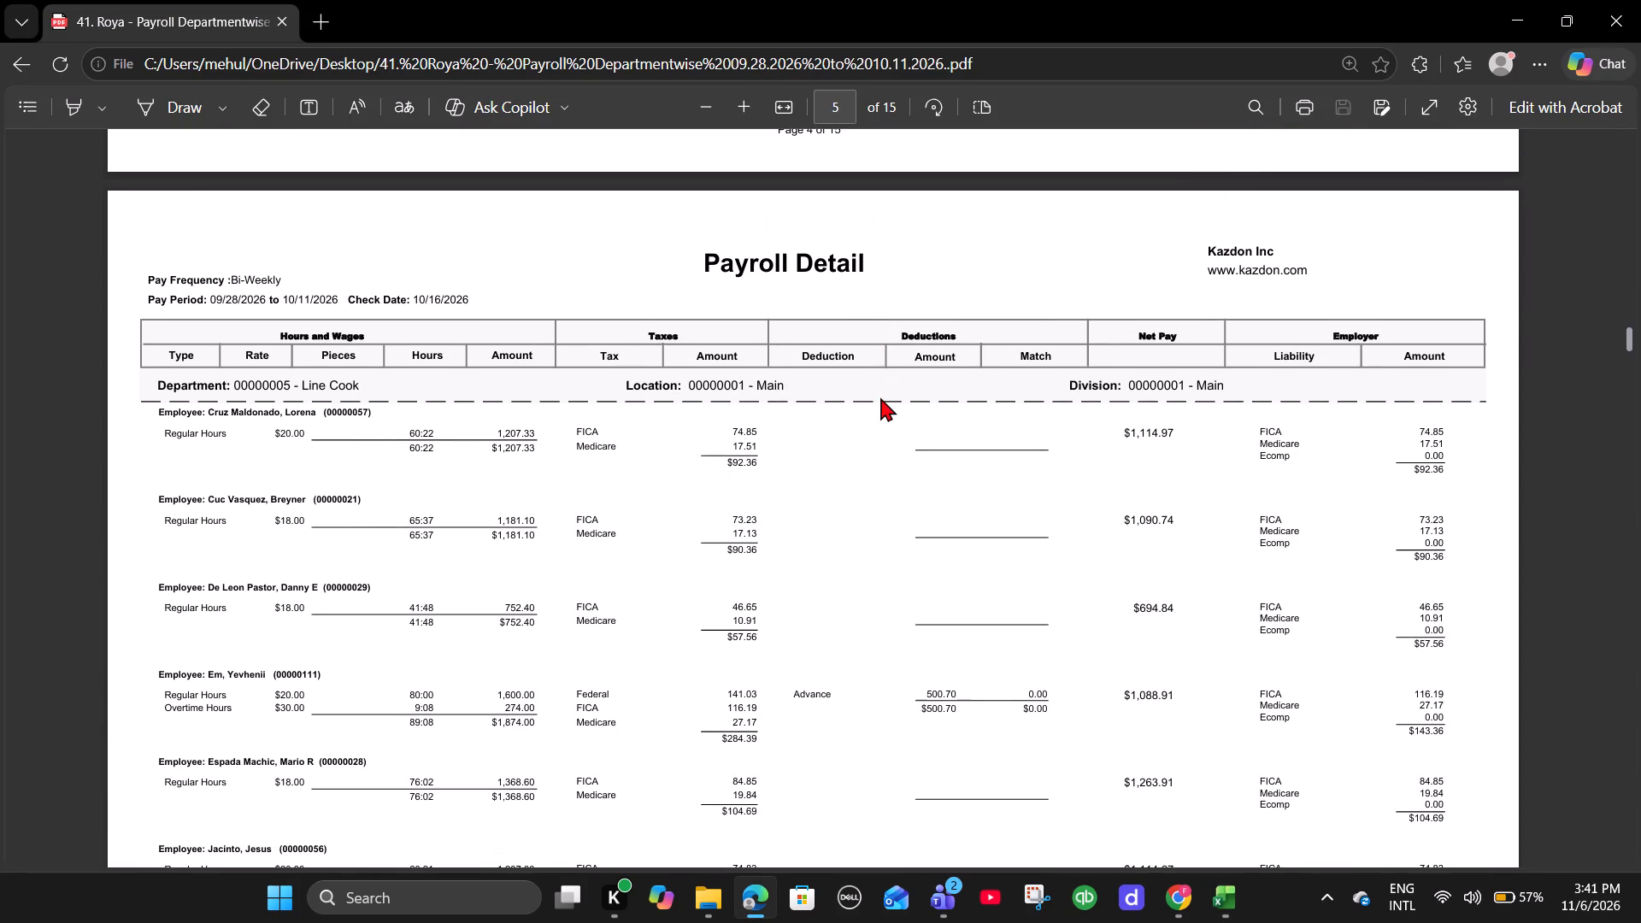
pyautogui.scroll(-4, 890, 379)
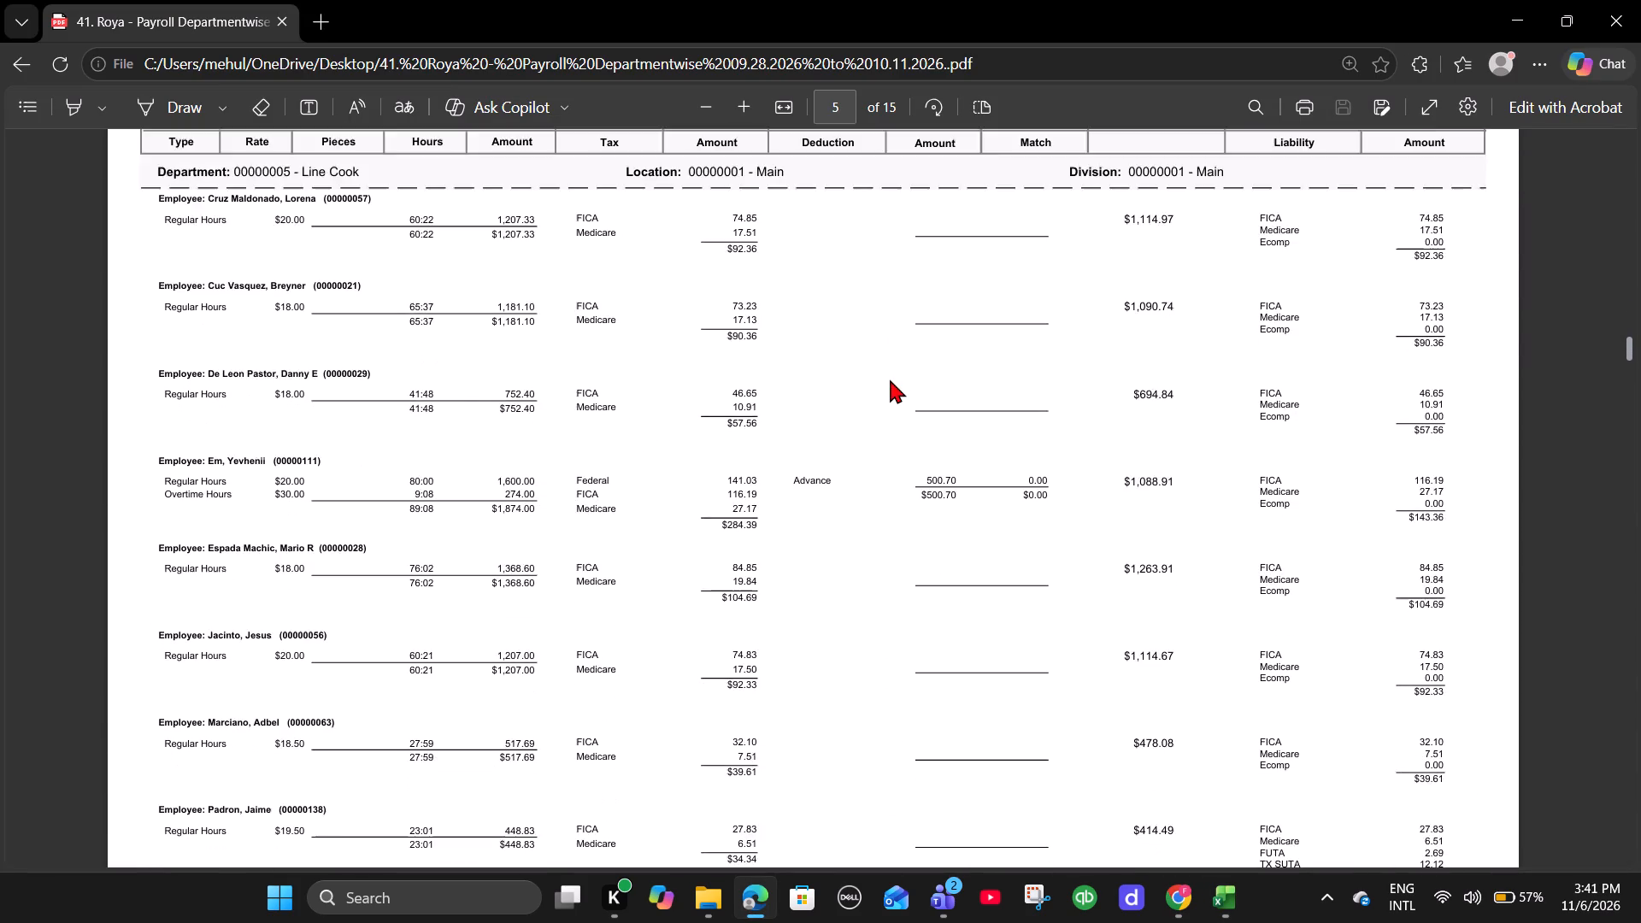
pyautogui.scroll(-7, 890, 379)
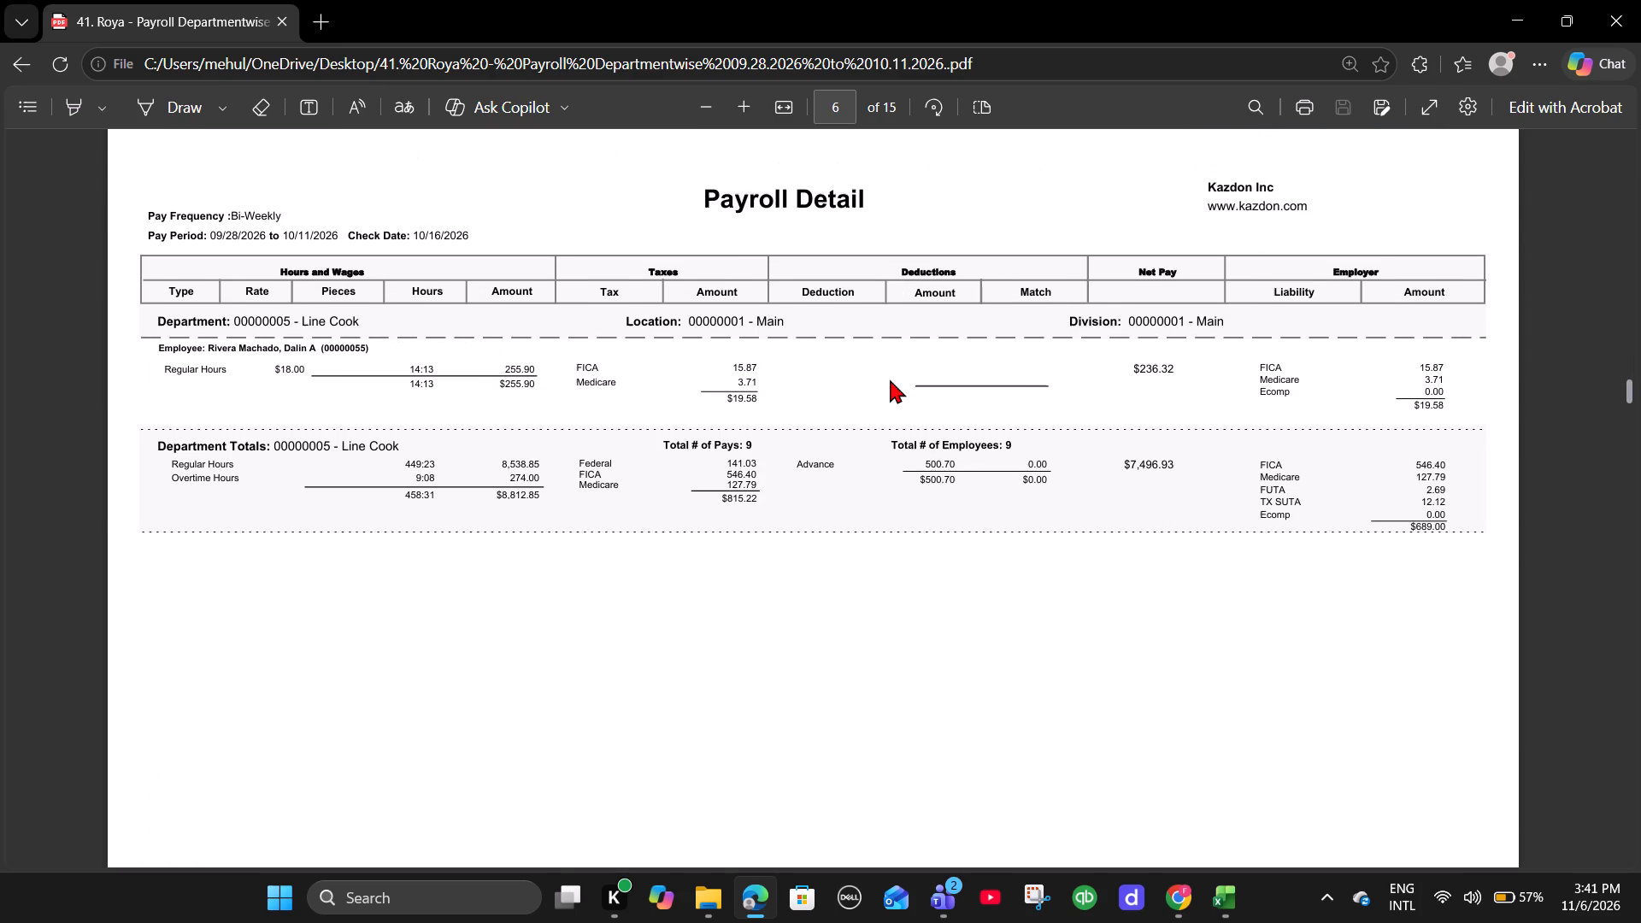
pyautogui.hotkey('alt', 'Tab')
pyautogui.click(783, 247)
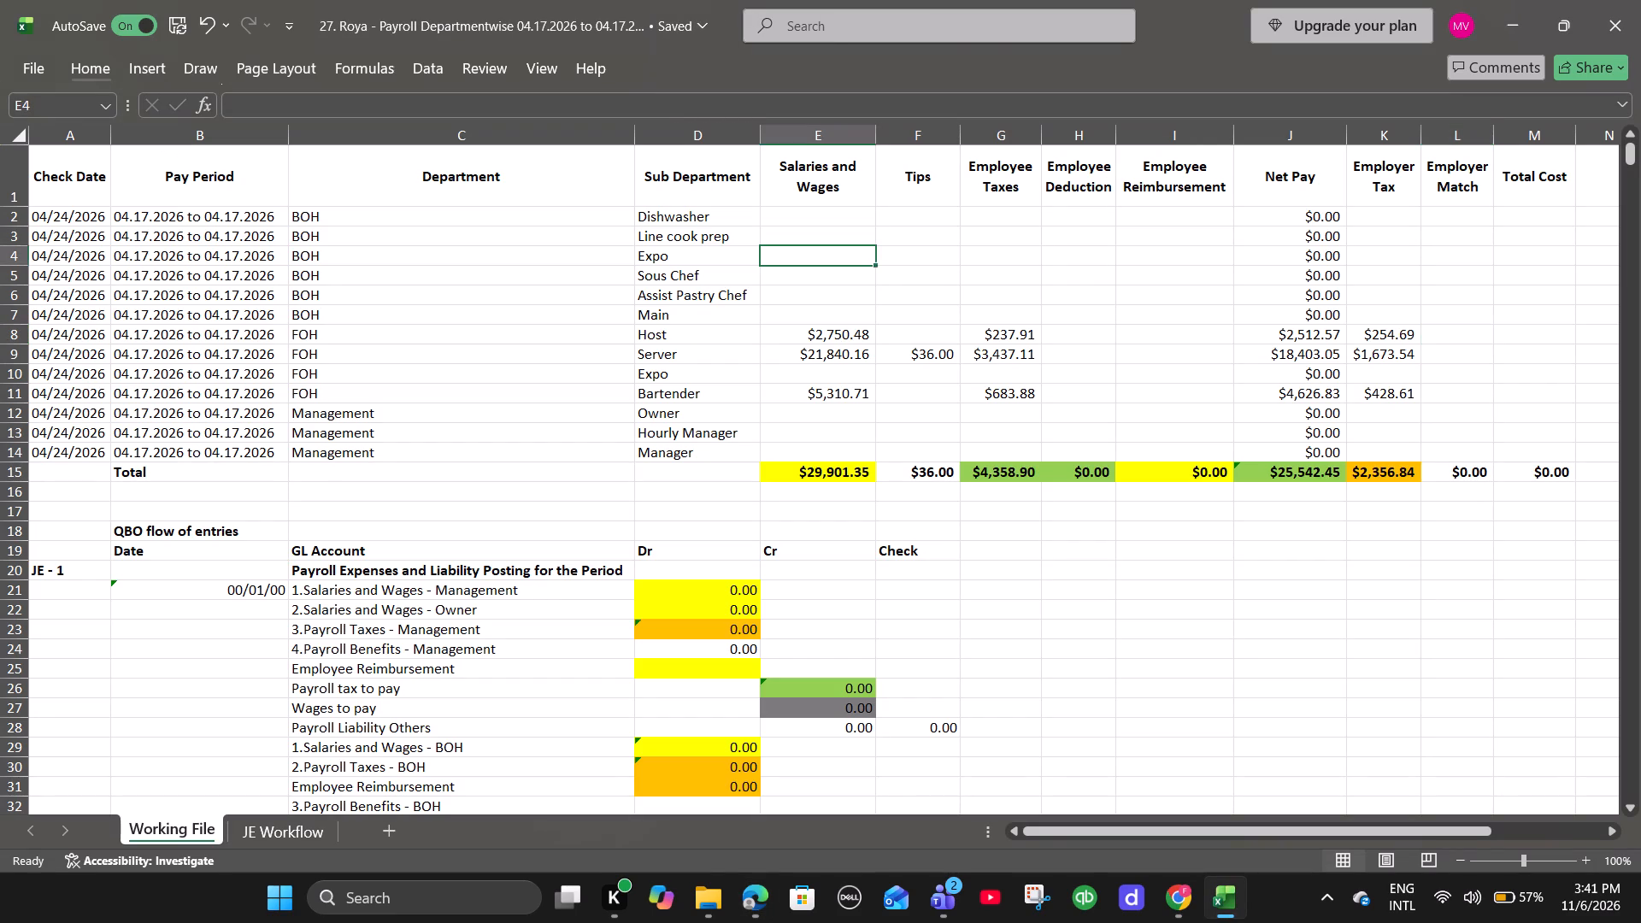
pyautogui.click(783, 236)
pyautogui.press('=')
pyautogui.hotkey('alt', 'Tab')
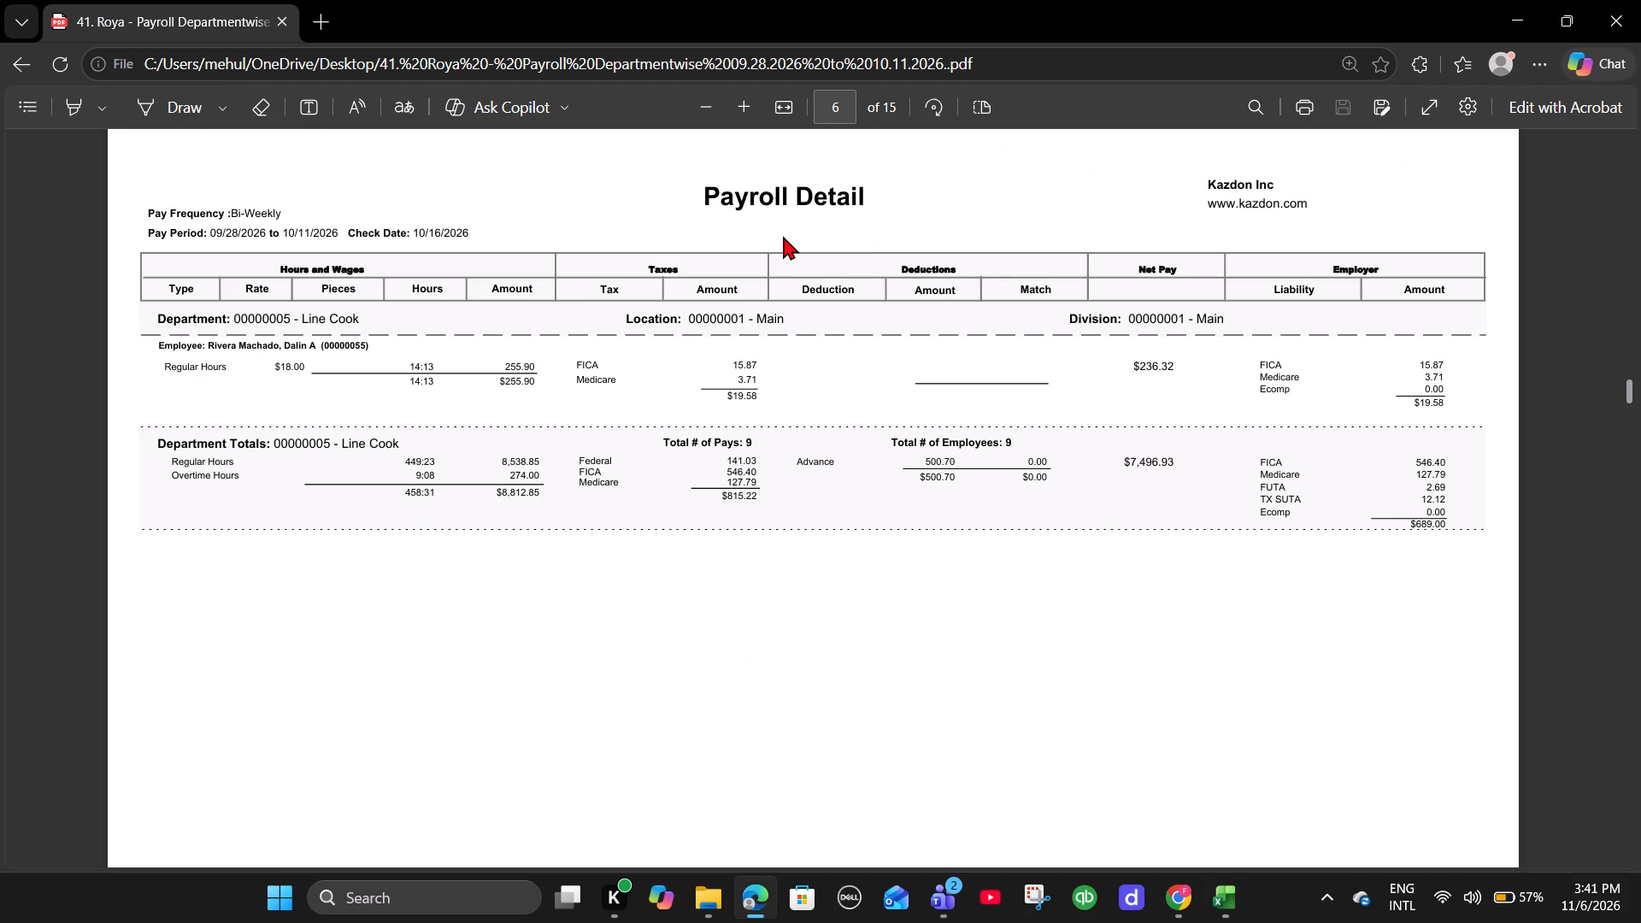
pyautogui.hotkey('alt', 'Tab')
pyautogui.write('8812.')
pyautogui.hotkey('alt', 'Tab')
pyautogui.hotkey('alt', 'Tab')
pyautogui.write('85')
pyautogui.press('Right')
# Enter 815.22 as the Employee Taxes for the Line cook prep row, from the PDF's Line Cook totals.
pyautogui.hotkey('alt', 'Tab')
pyautogui.hotkey('alt', 'Tab')
pyautogui.press('Left')
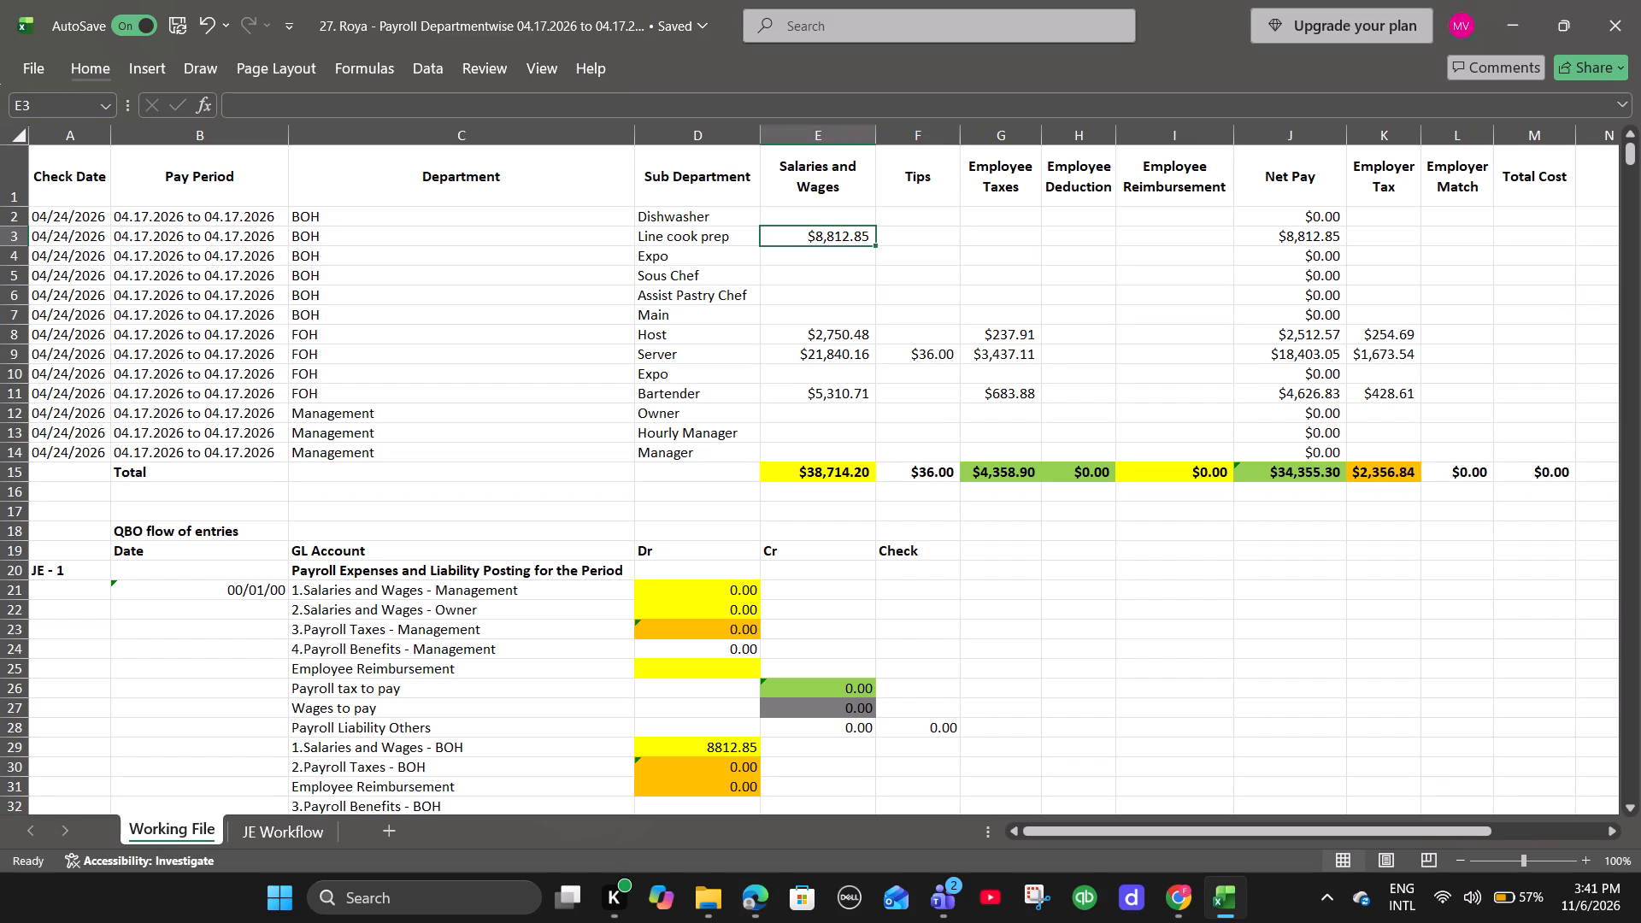
pyautogui.hotkey('alt', 'Tab')
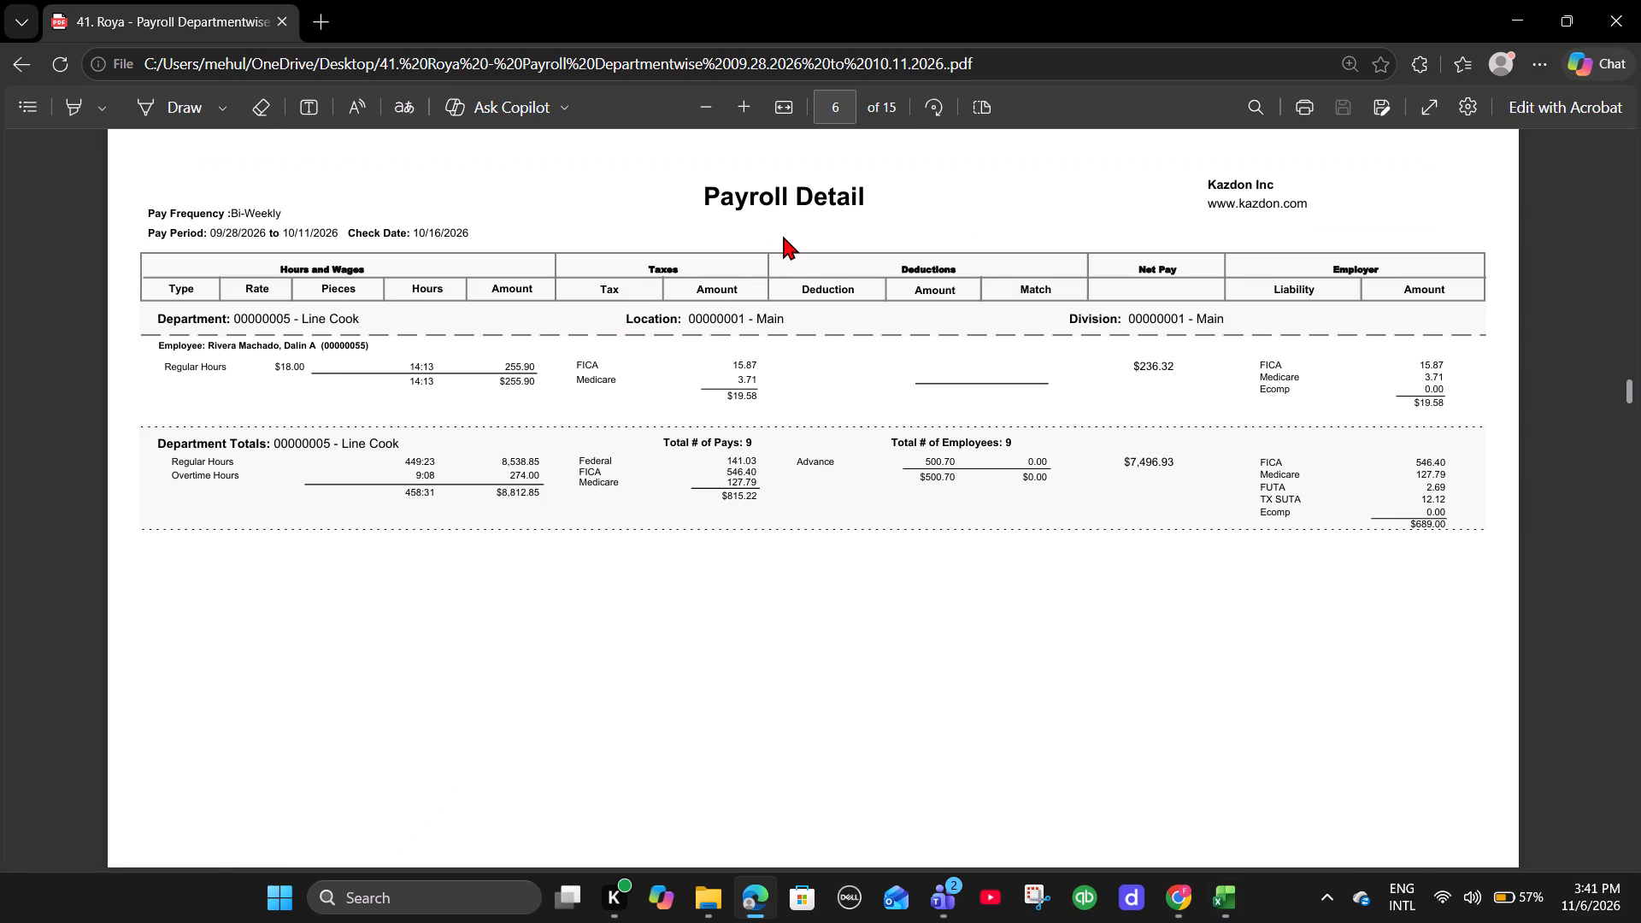
pyautogui.hotkey('alt', 'Tab')
pyautogui.press('Right')
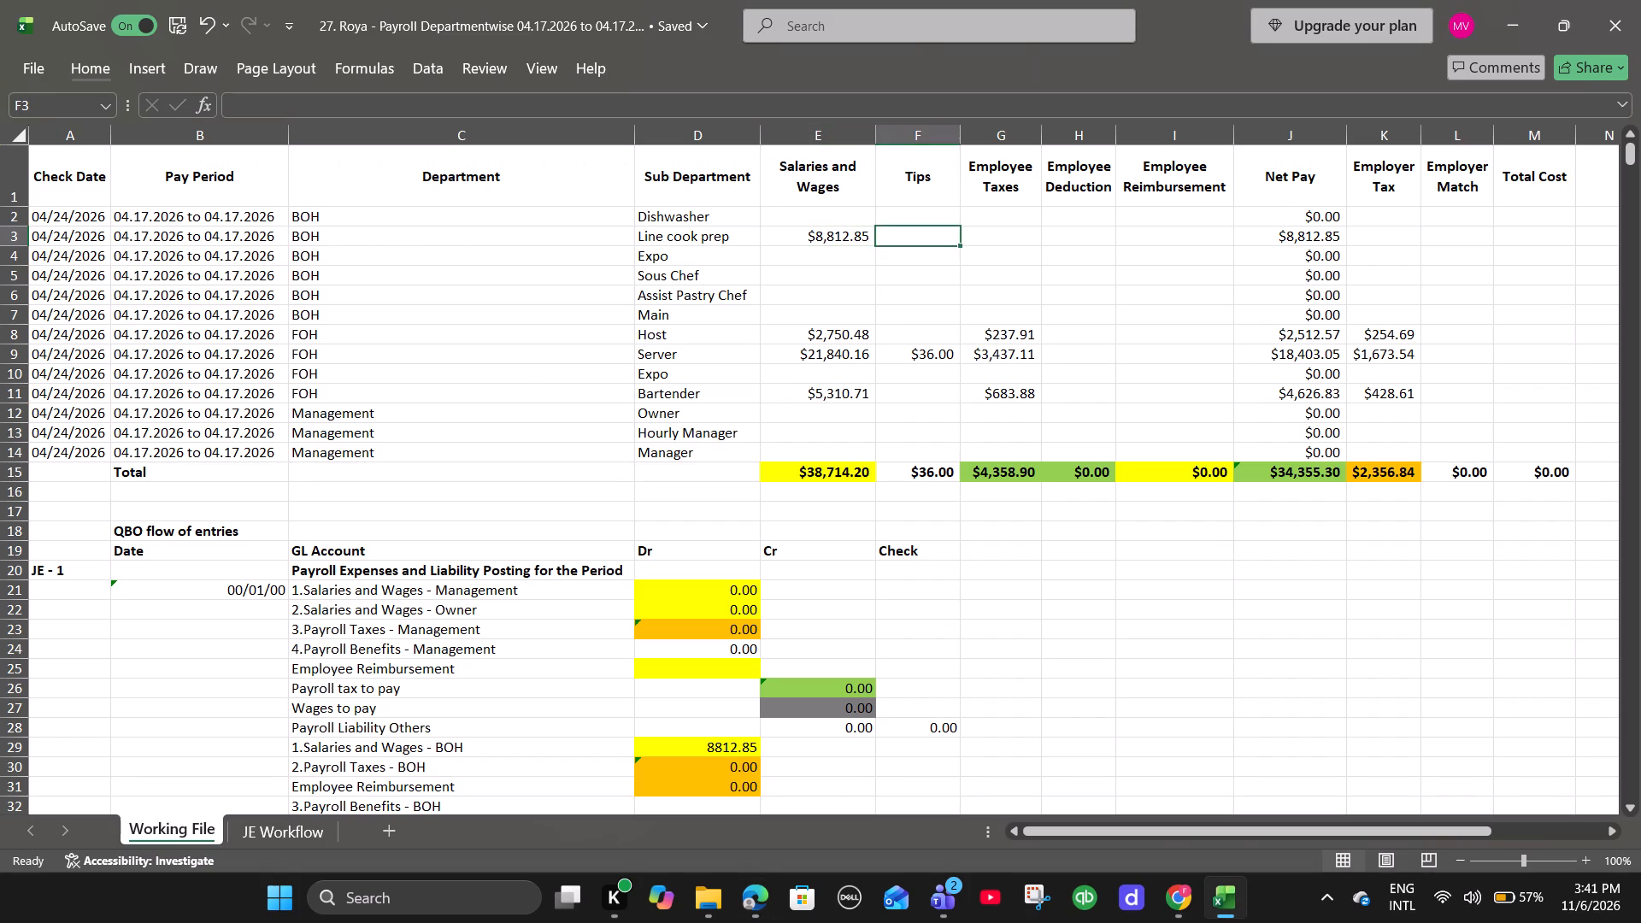
pyautogui.press('Right')
pyautogui.write('=815.22')
pyautogui.press('Right')
# Enter 500.70 as the Employee Deduction for the Line cook prep row, from the PDF's Line Cook department totals.
pyautogui.hotkey('alt', 'Tab')
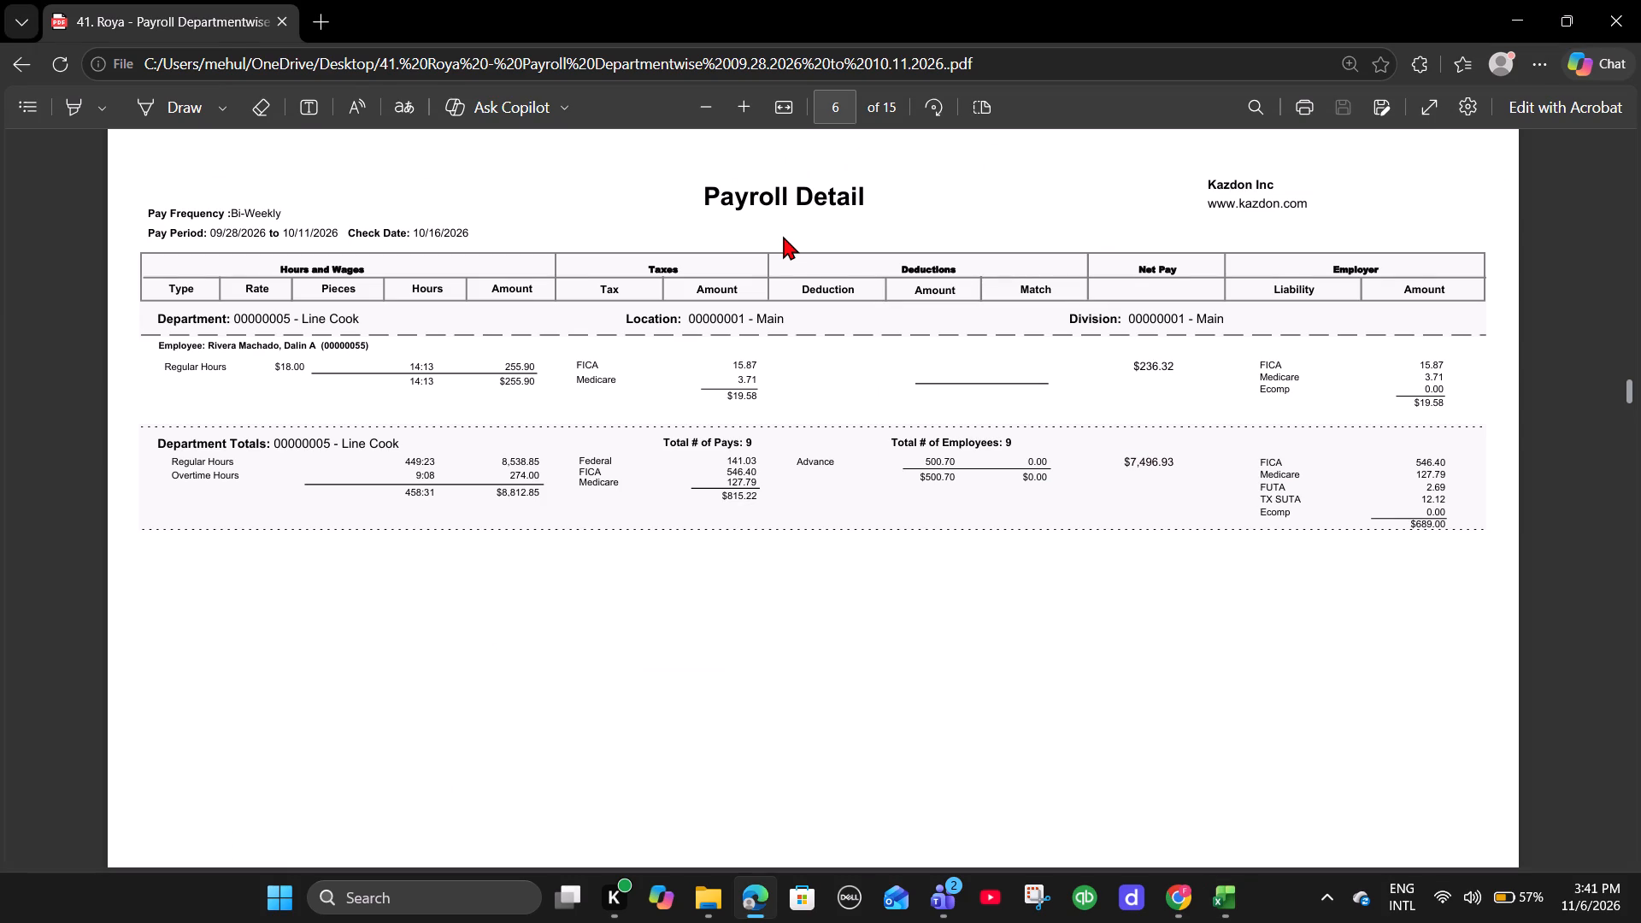
pyautogui.hotkey('alt', 'Tab')
pyautogui.write('500')
pyautogui.hotkey('alt', 'Tab')
pyautogui.hotkey('alt', 'Tab')
pyautogui.write('.70')
pyautogui.press('Right')
# Enter 689 as the Employer Tax for the Line cook prep row, from the PDF's Line Cook department totals.
pyautogui.hotkey('alt', 'Tab')
pyautogui.hotkey('alt', 'Tab')
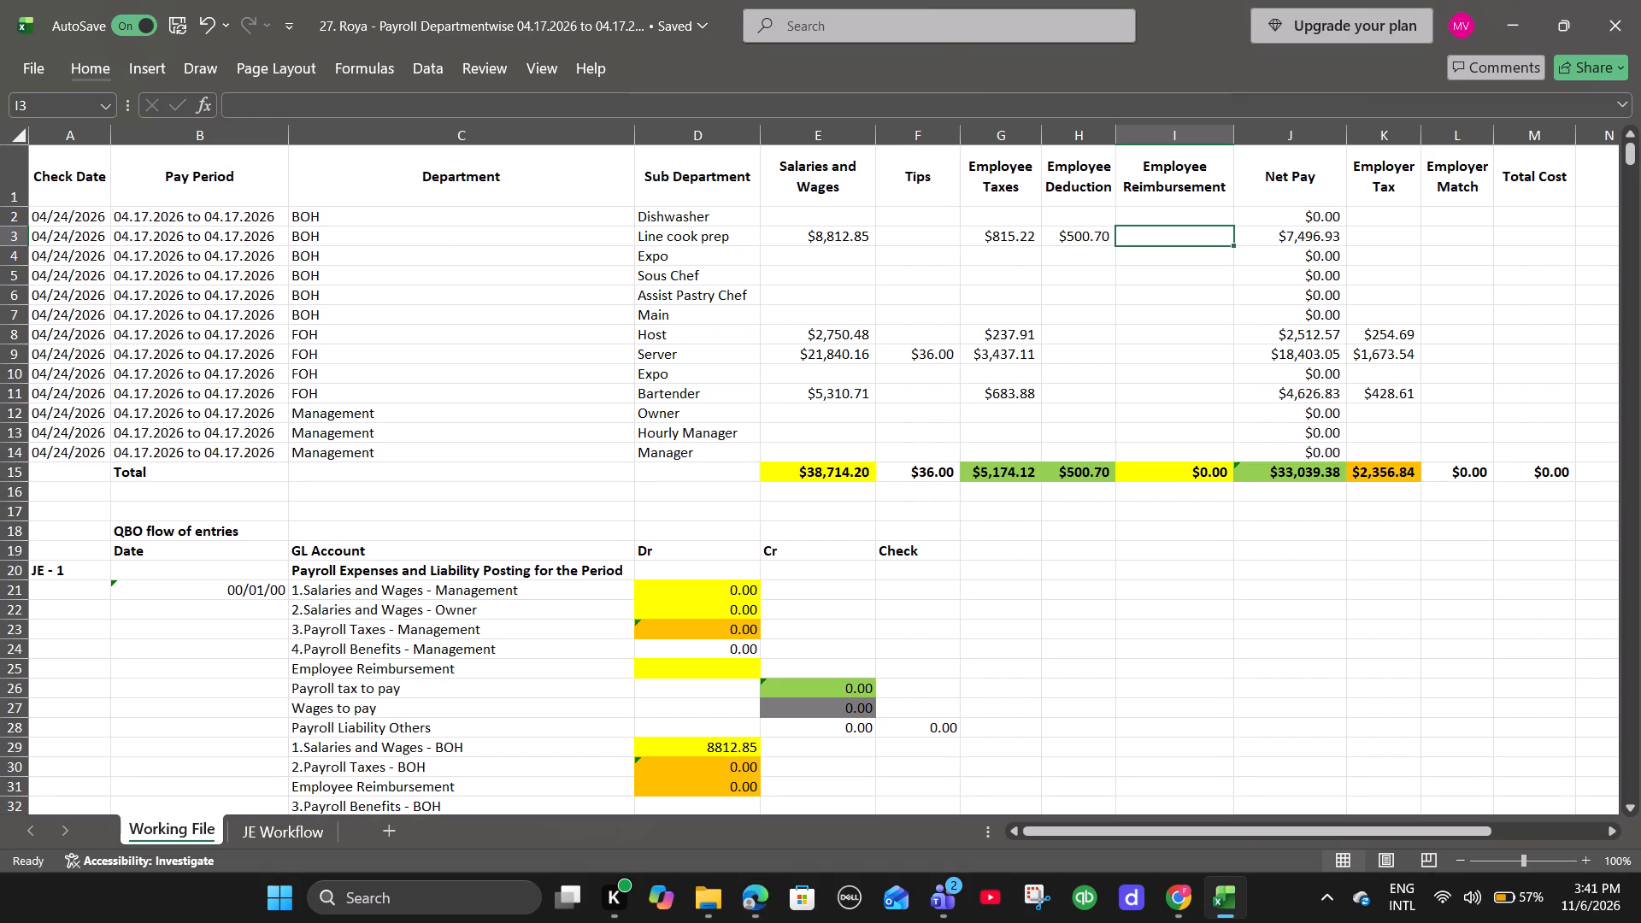
pyautogui.press('Right')
pyautogui.press('Right')
pyautogui.hotkey('alt', 'Tab')
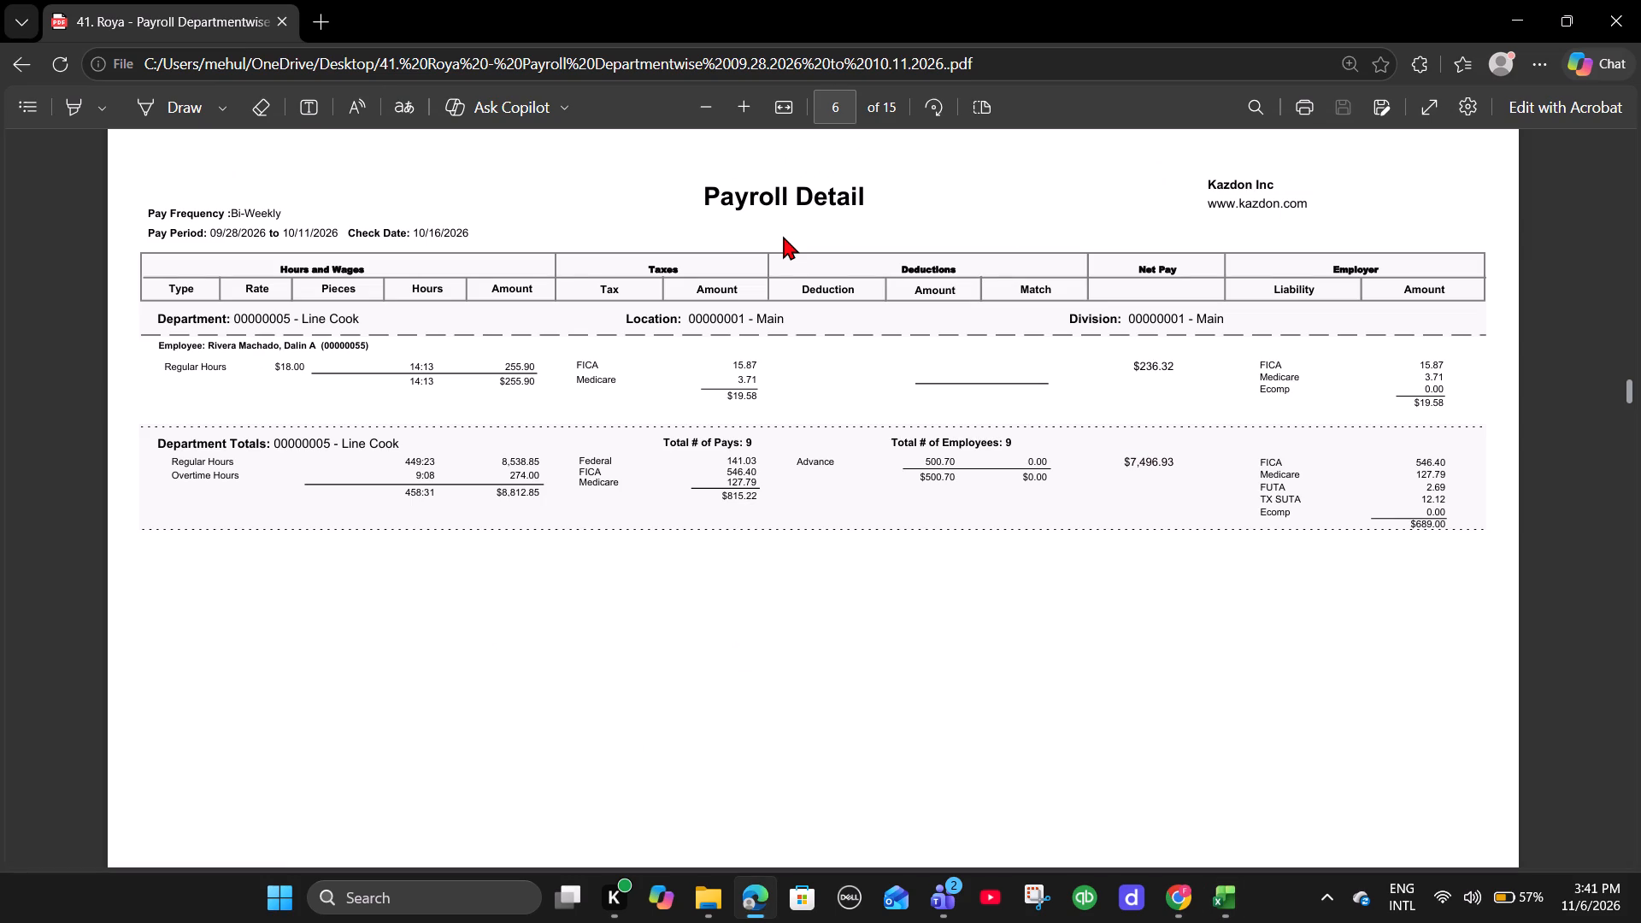
pyautogui.hotkey('alt', 'Tab')
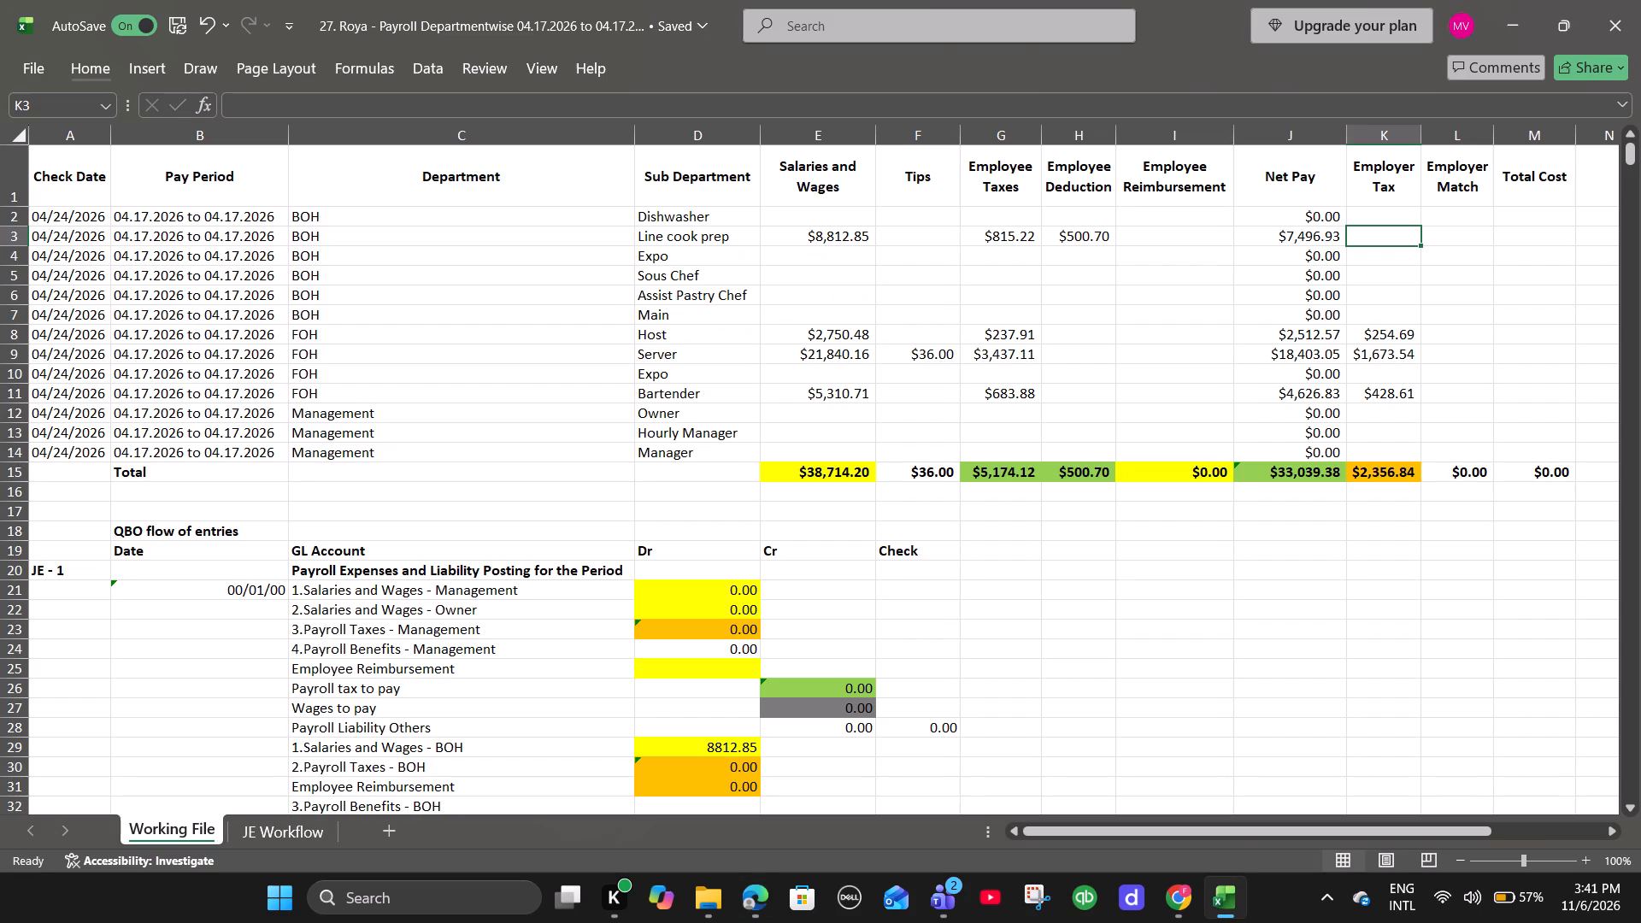
pyautogui.write('689')
pyautogui.press('Right')
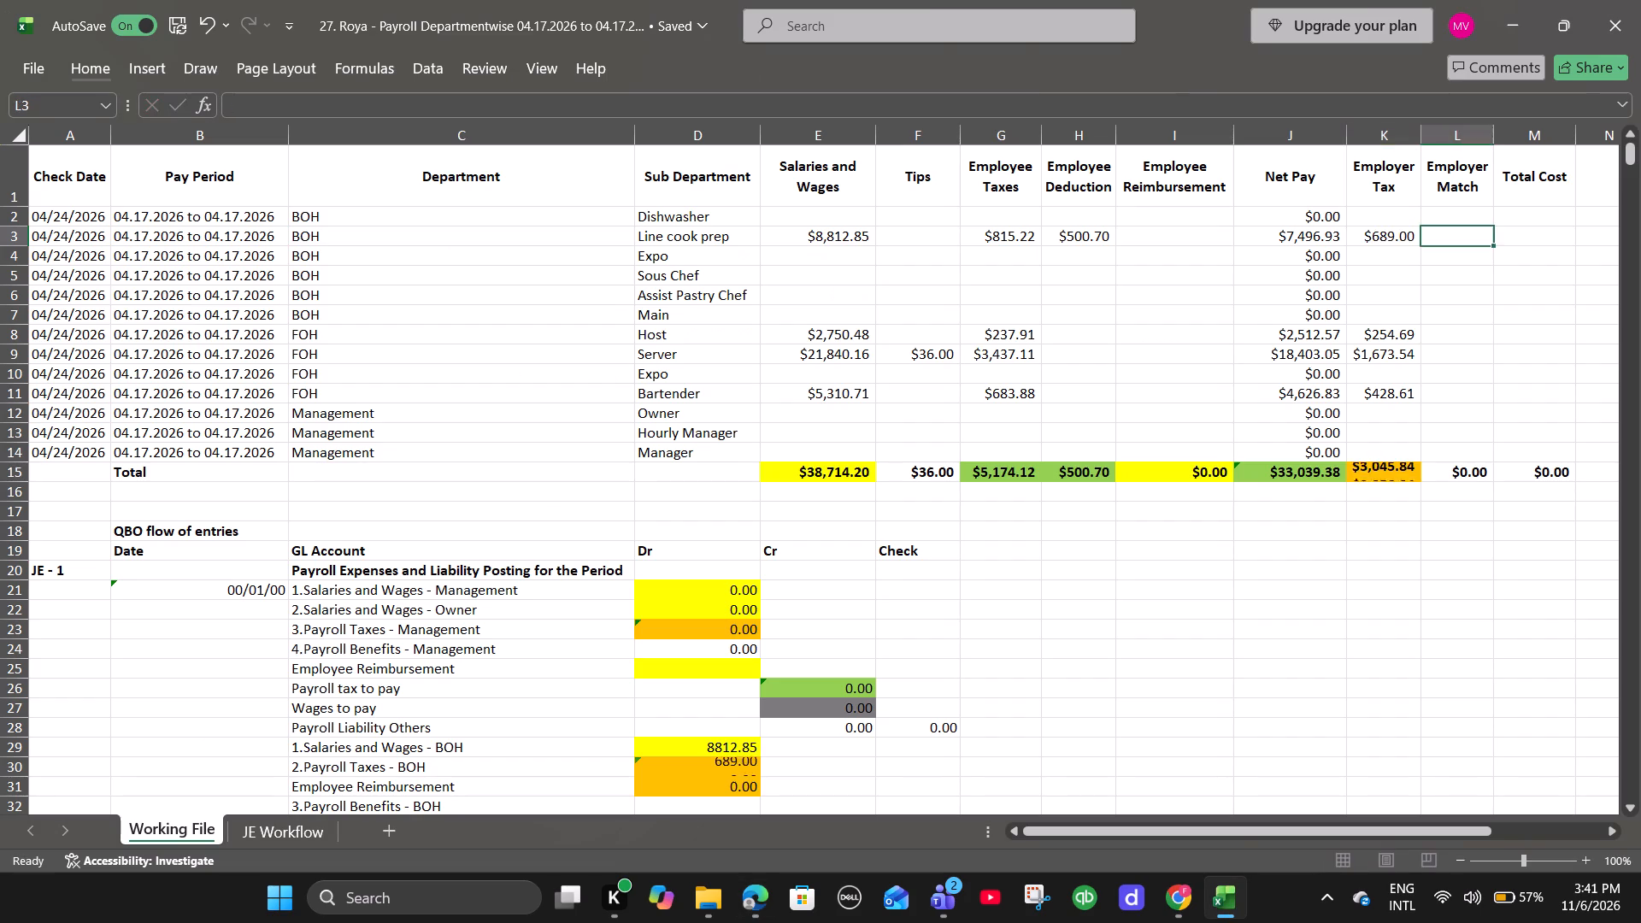
# Locate the Prep Cook totals on page 7 of the payroll PDF and add 3384.15 to the Line cook prep row's Salaries and Wages formula.
pyautogui.hotkey('alt', 'Tab')
pyautogui.scroll(-5, 591, 497)
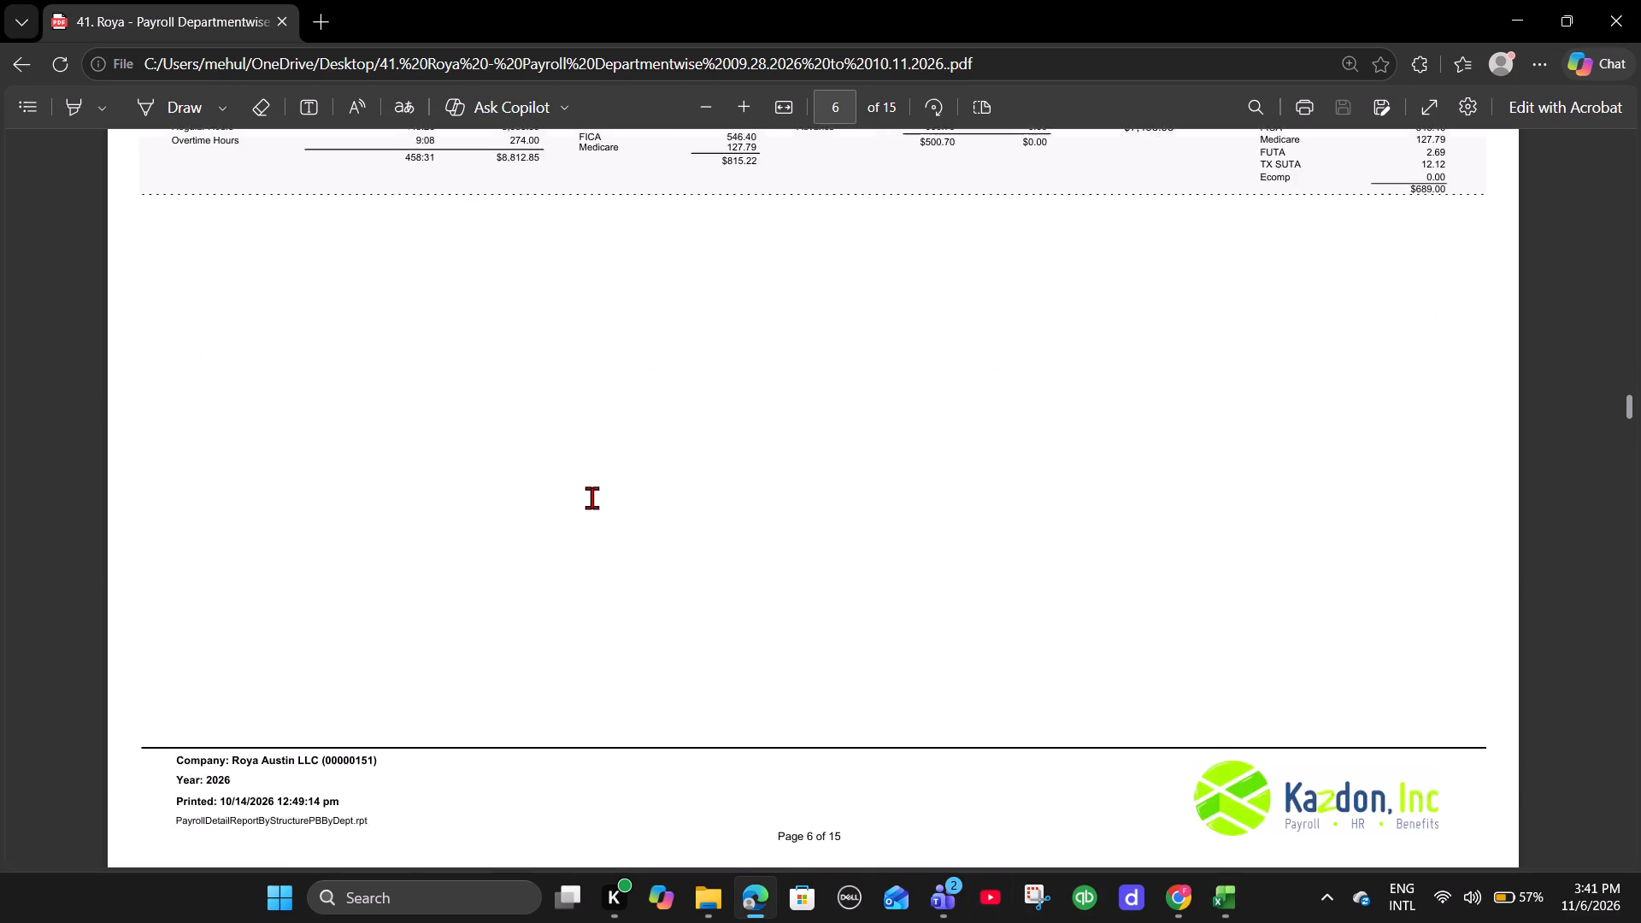
pyautogui.scroll(-9, 591, 497)
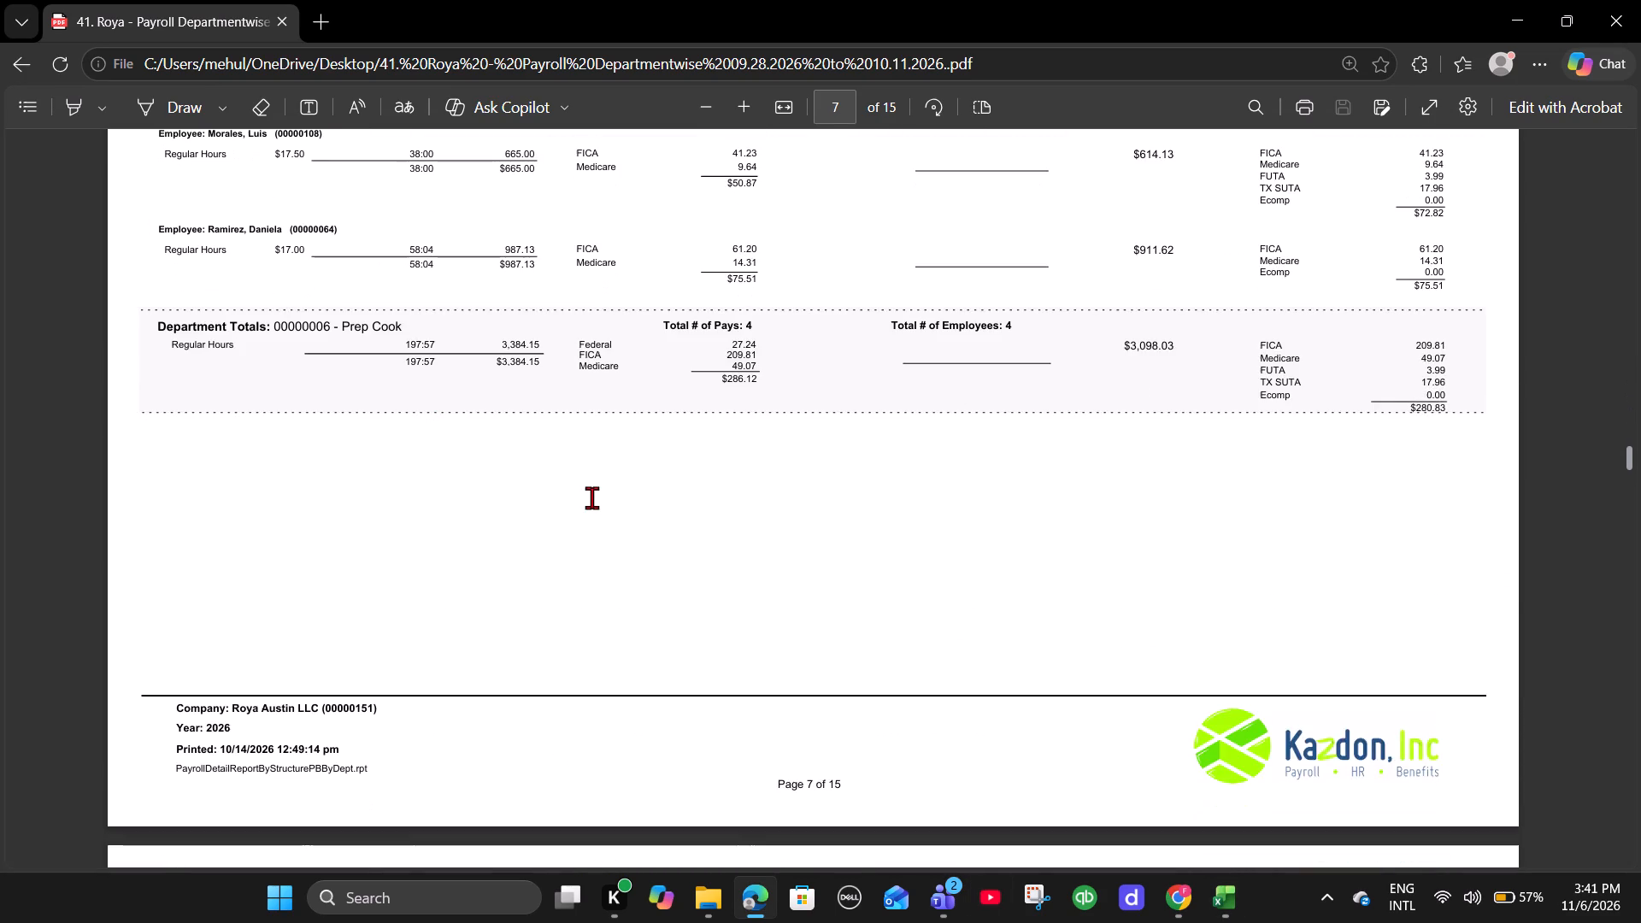
pyautogui.hotkey('alt', 'Tab')
pyautogui.click(795, 239)
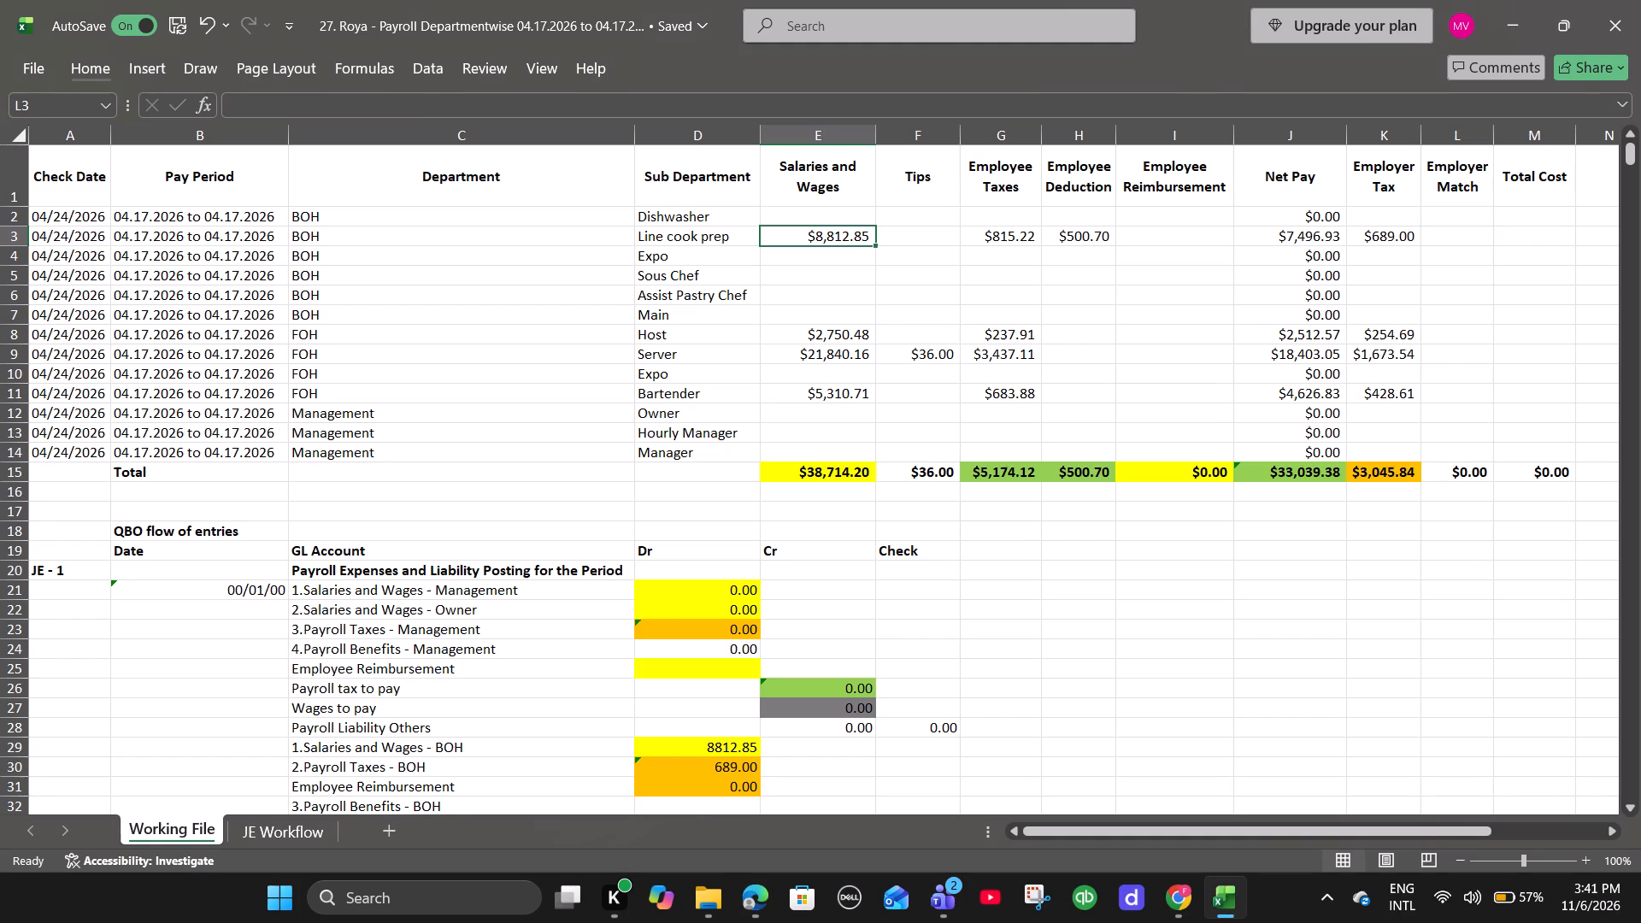
pyautogui.click(305, 92)
pyautogui.press('+')
pyautogui.hotkey('alt', 'Tab')
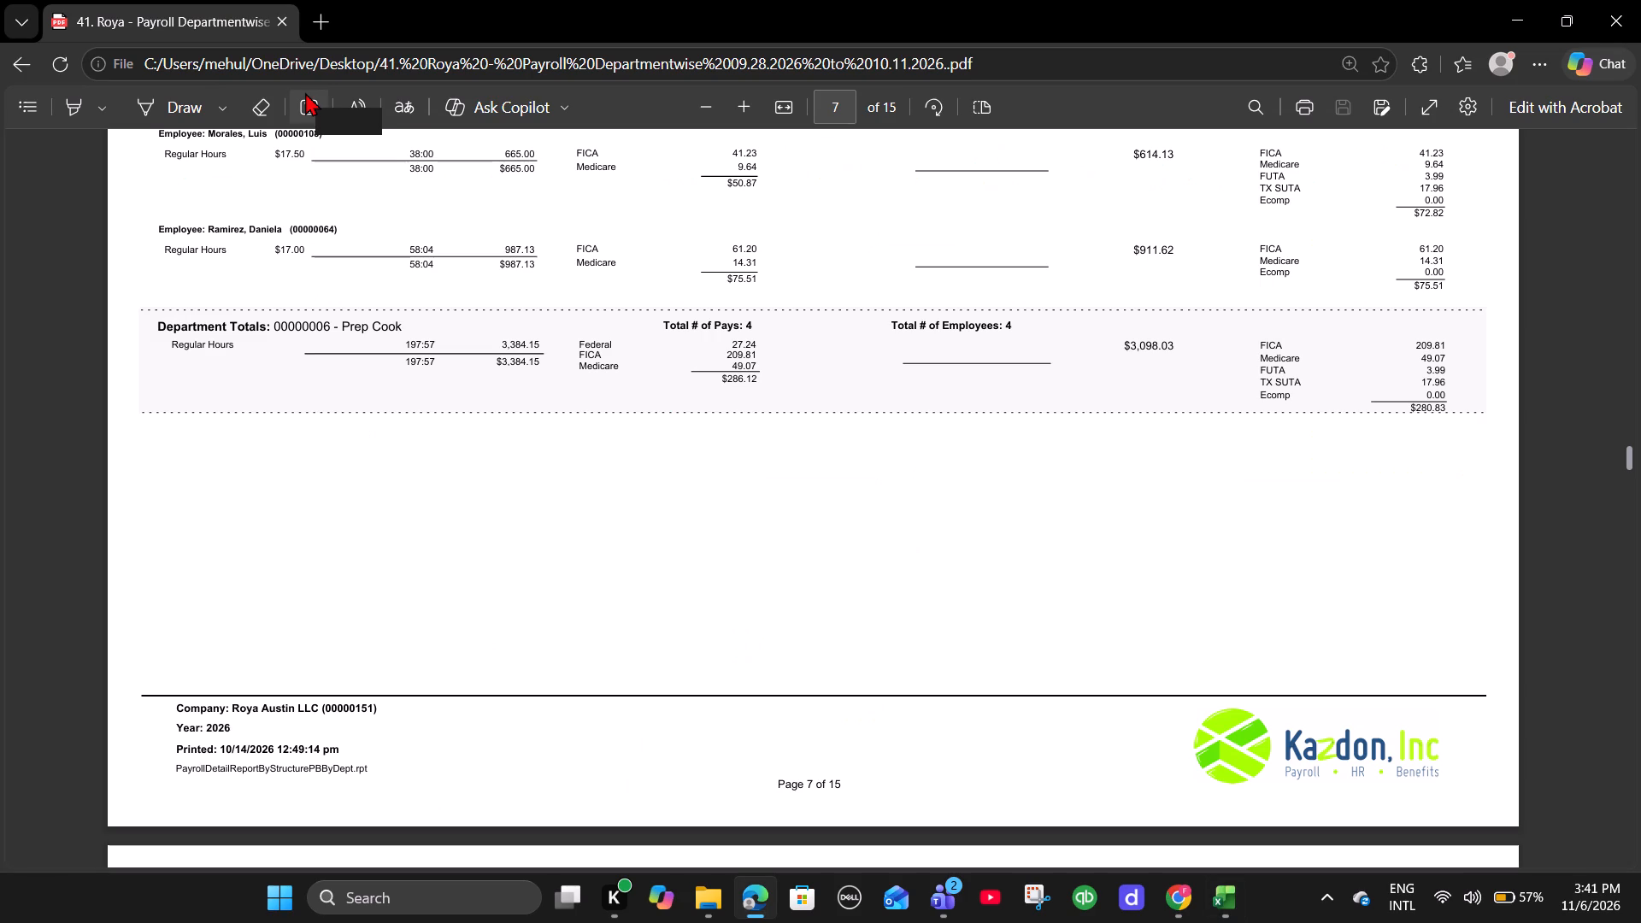
pyautogui.hotkey('alt', 'Tab')
pyautogui.write('3384.15')
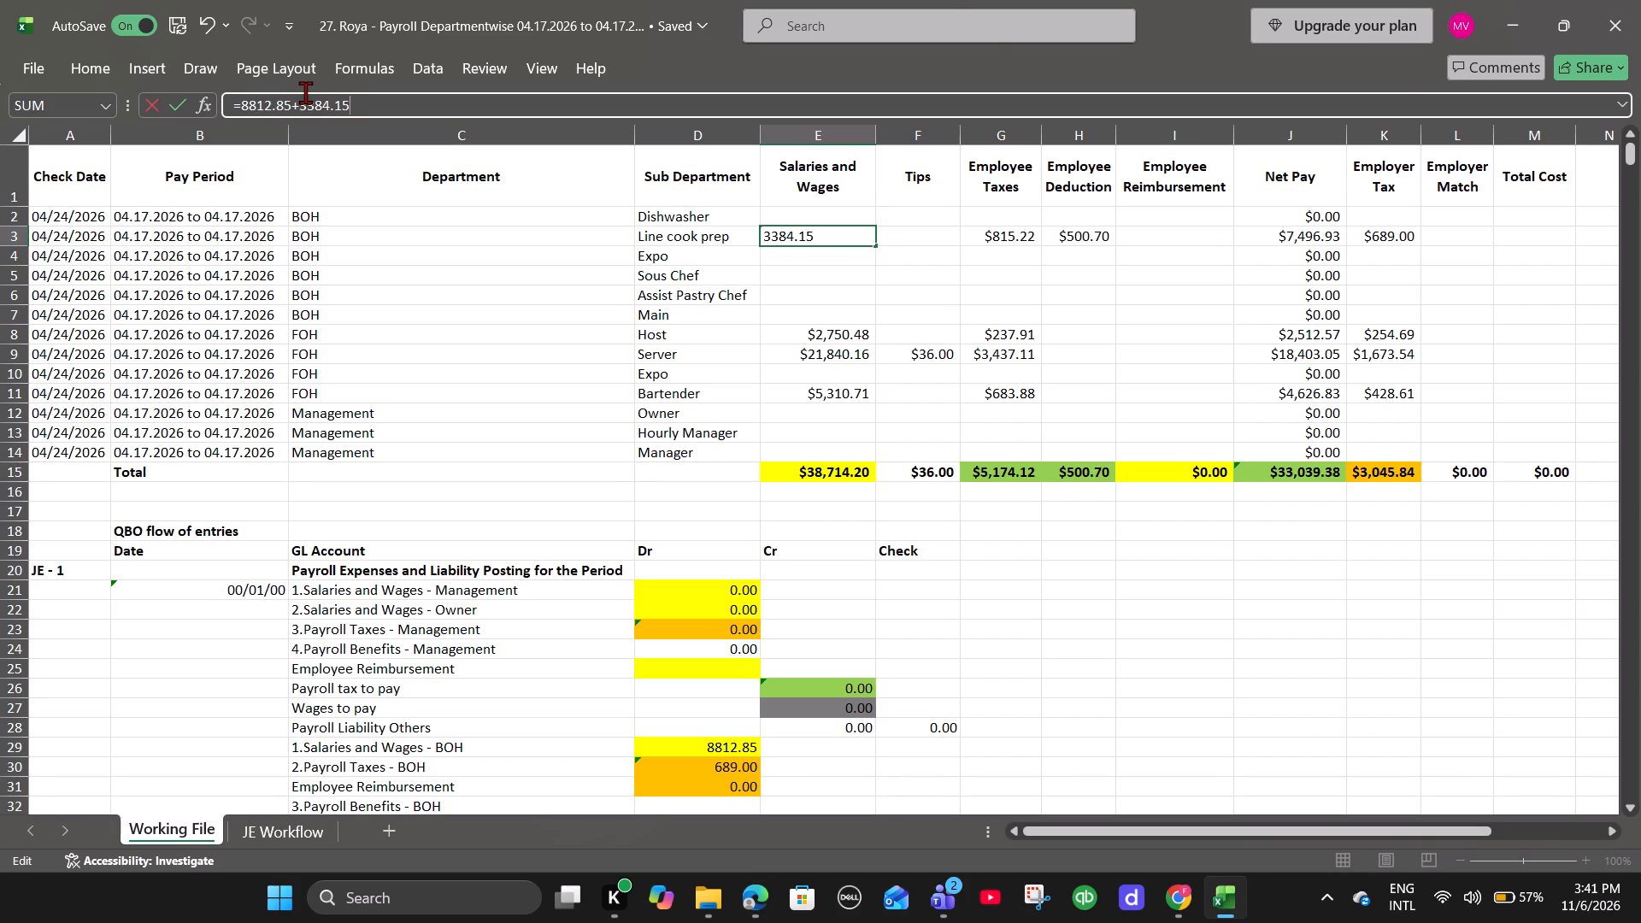
pyautogui.press('Return')
# Add 286.12 to the Line cook prep row's Employee Taxes formula, from the PDF's Prep Cook totals.
pyautogui.click(1001, 238)
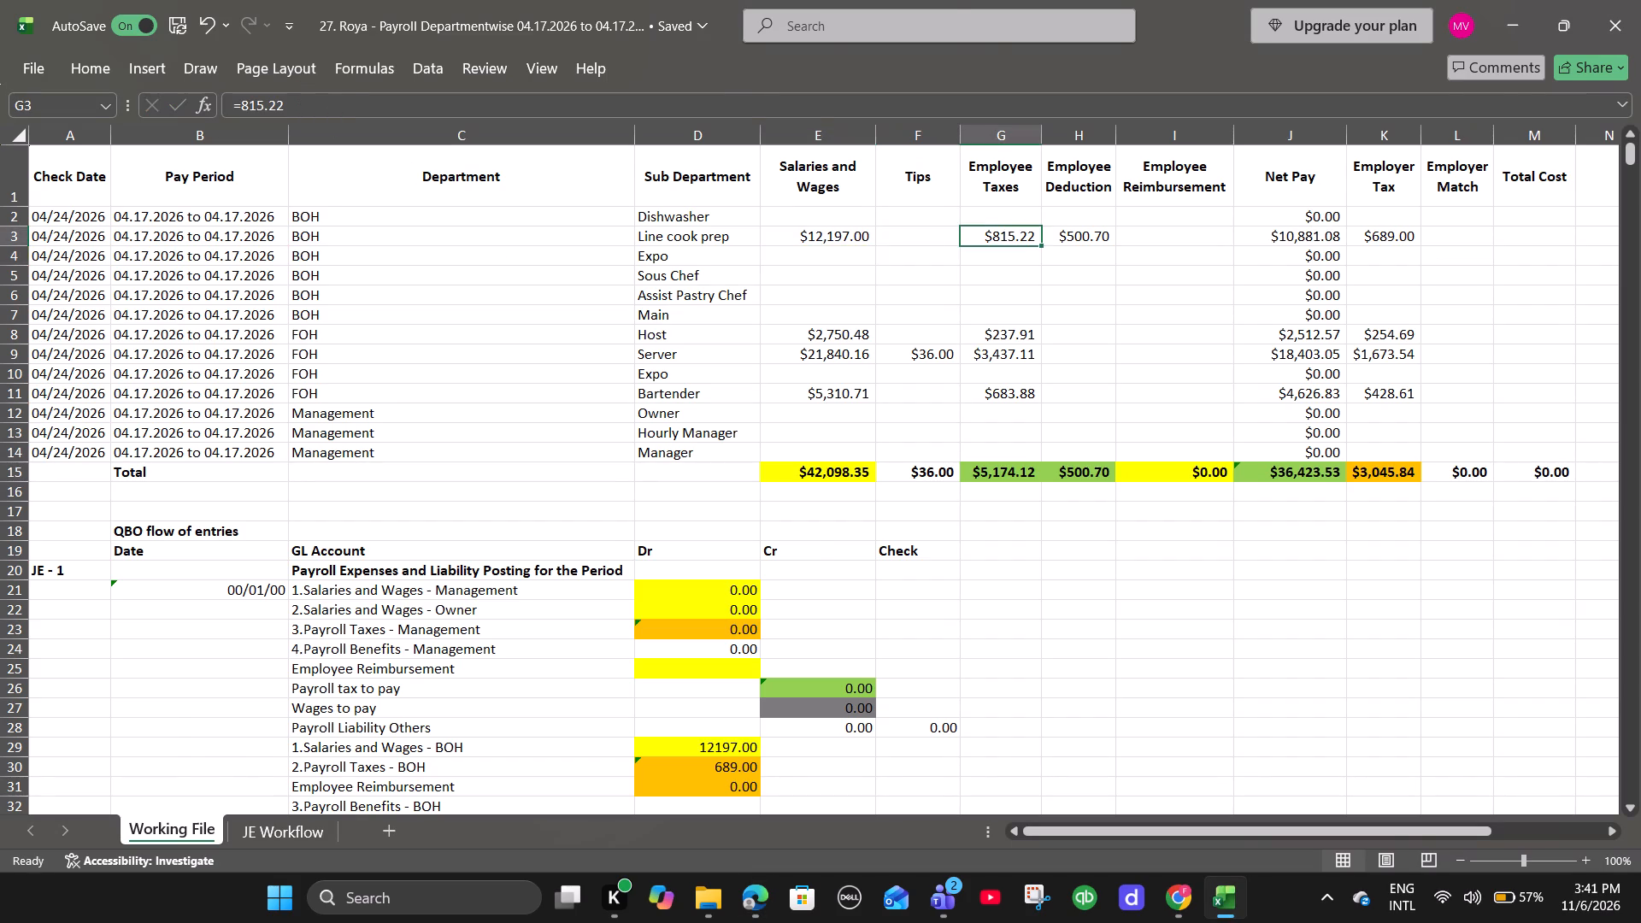
pyautogui.hotkey('alt', 'Tab')
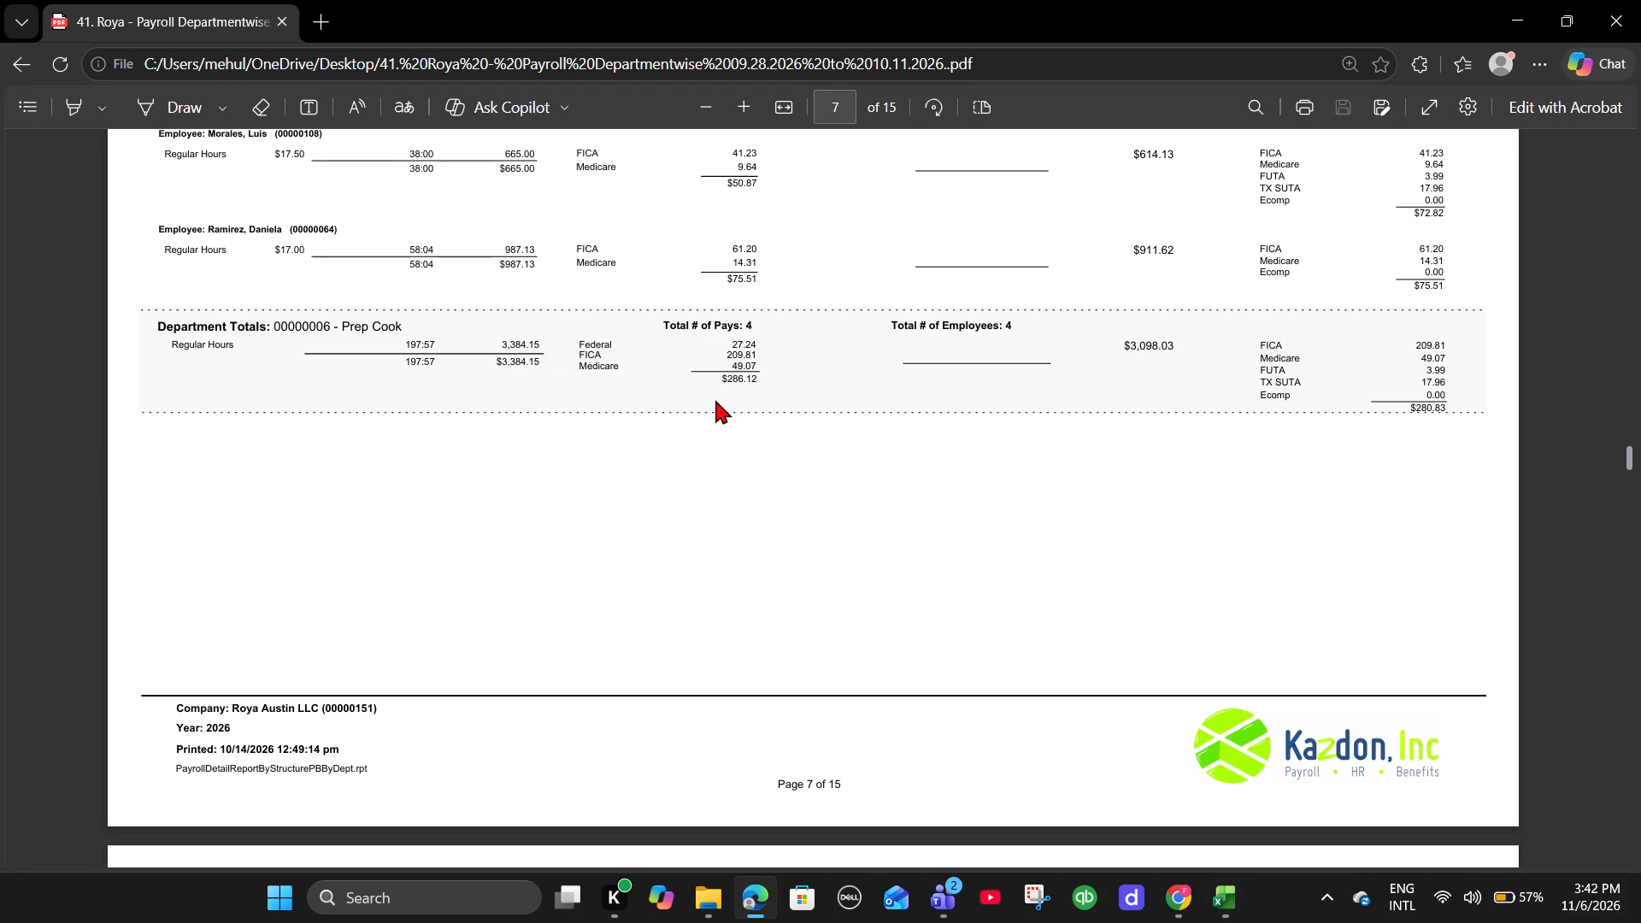
pyautogui.hotkey('alt', 'Tab')
pyautogui.hotkey('alt', 'Tab')
pyautogui.hotkey('alt', 'Tab')
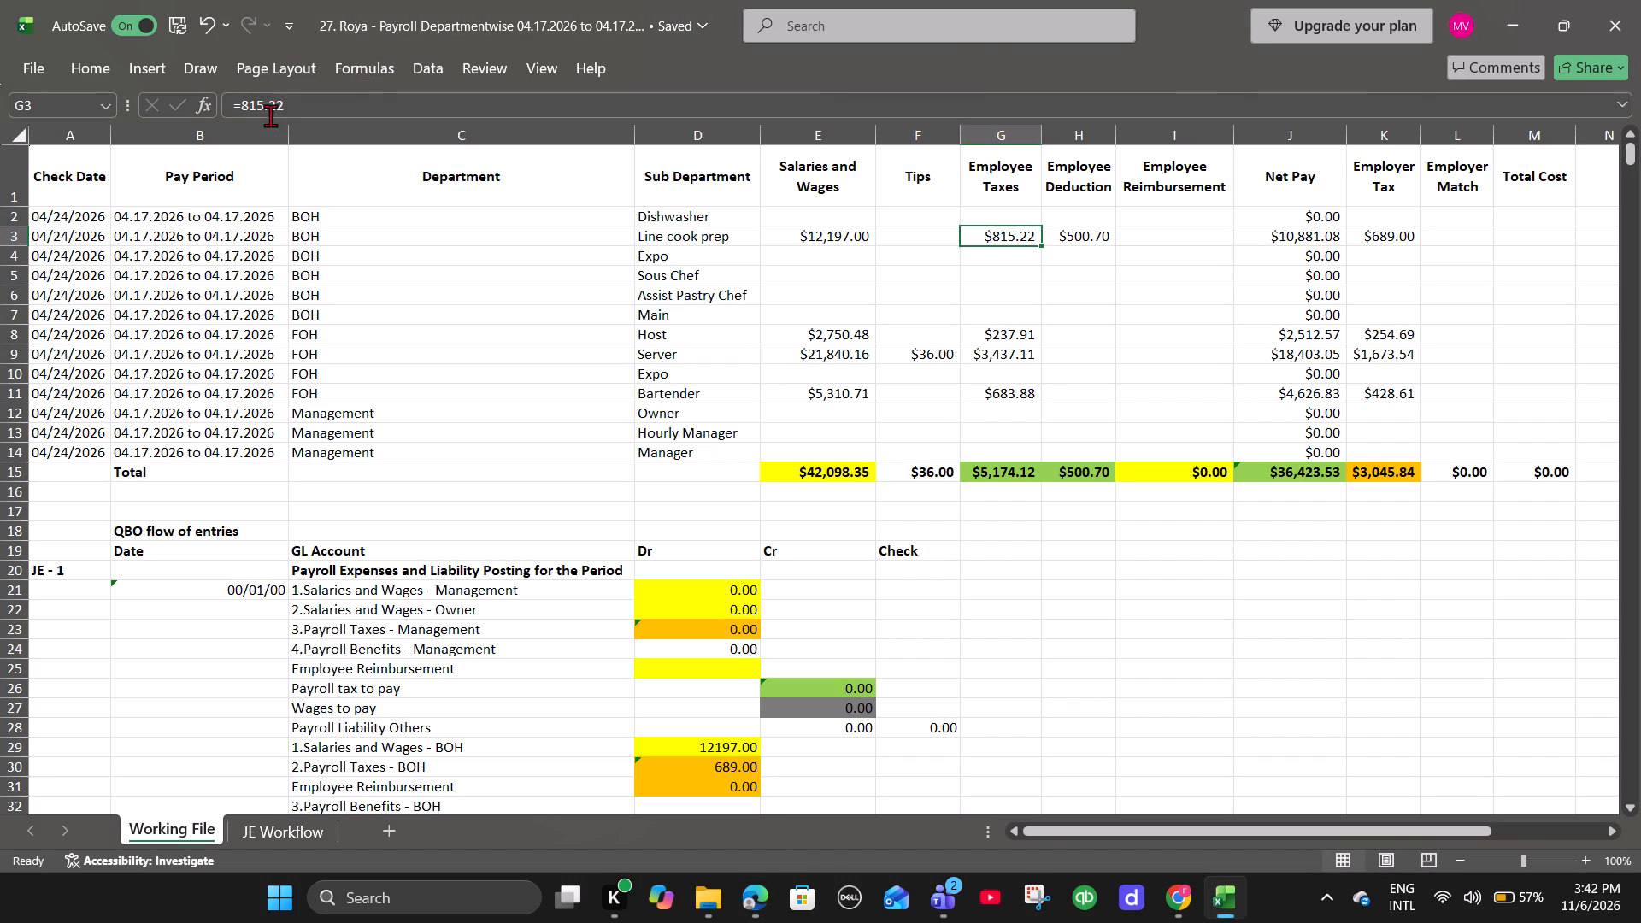
pyautogui.click(290, 97)
pyautogui.write('+286.12')
pyautogui.press('Return')
# Check the Prep Cook totals for deductions and make the Line cook prep row's Employer Tax the formula =689+280.83.
pyautogui.hotkey('alt', 'Tab')
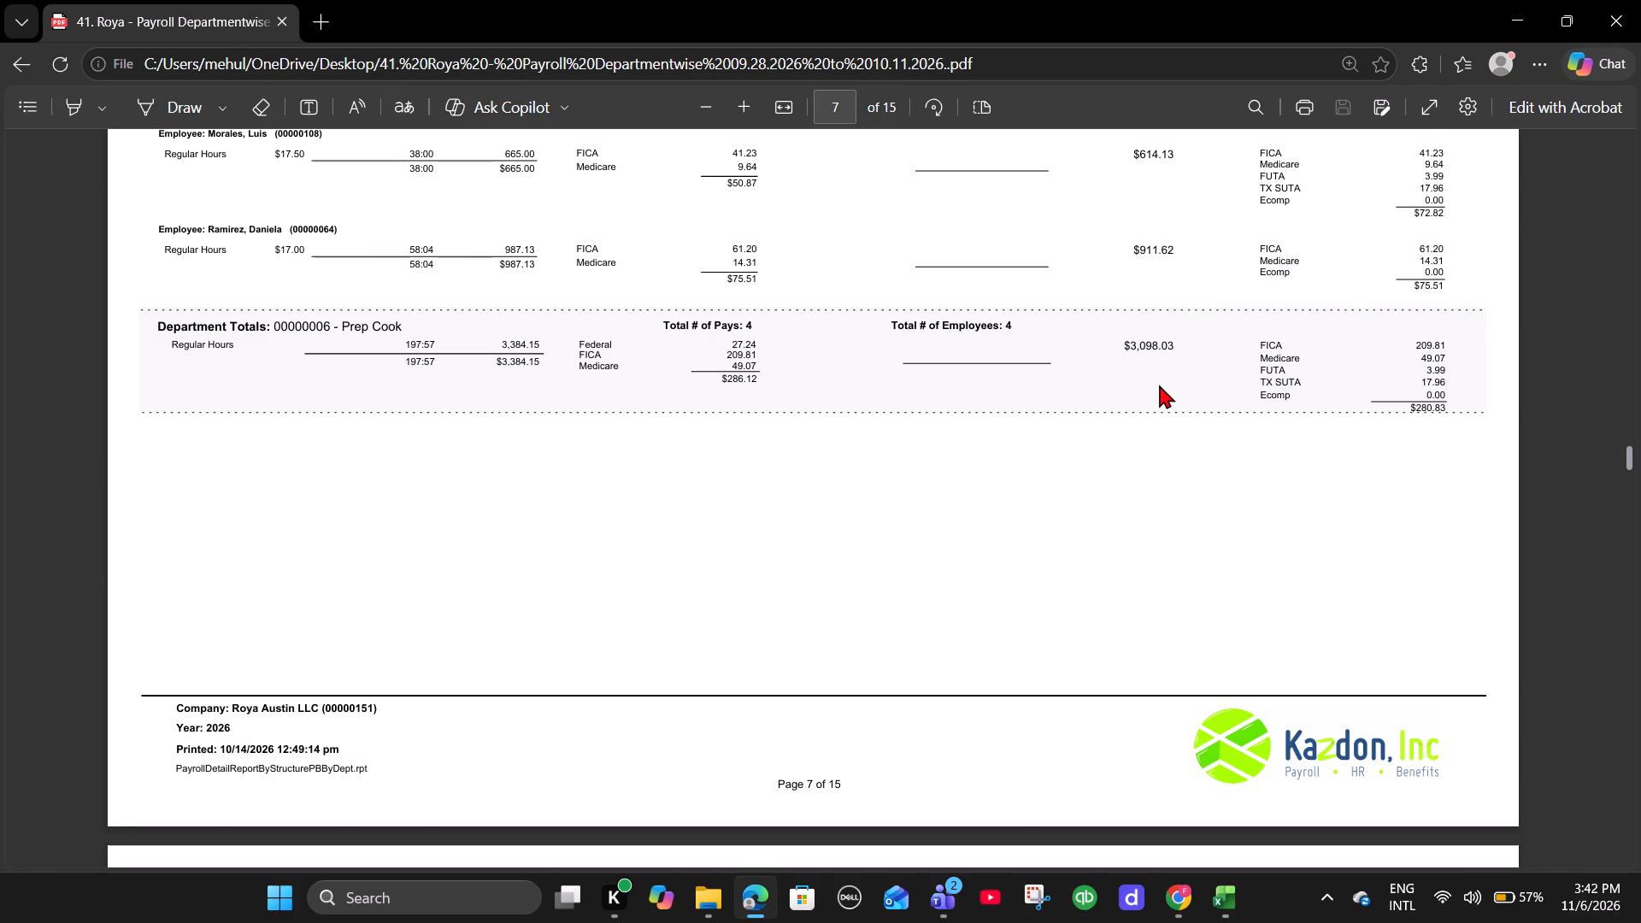
pyautogui.hotkey('alt', 'Tab')
pyautogui.click(1064, 244)
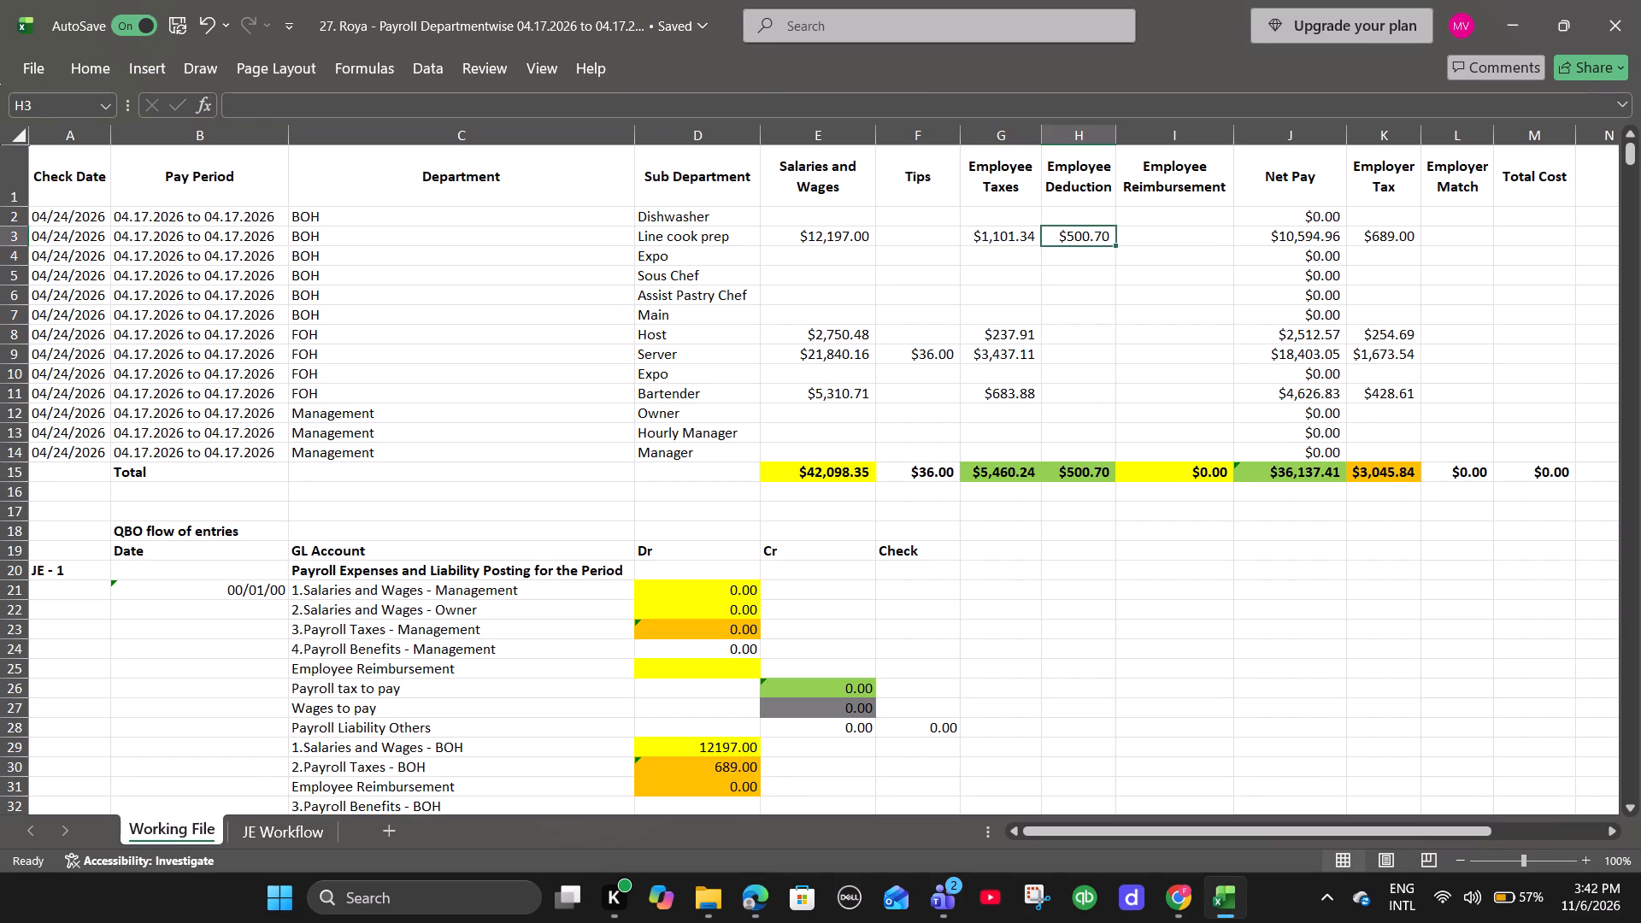
pyautogui.hotkey('alt', 'Tab')
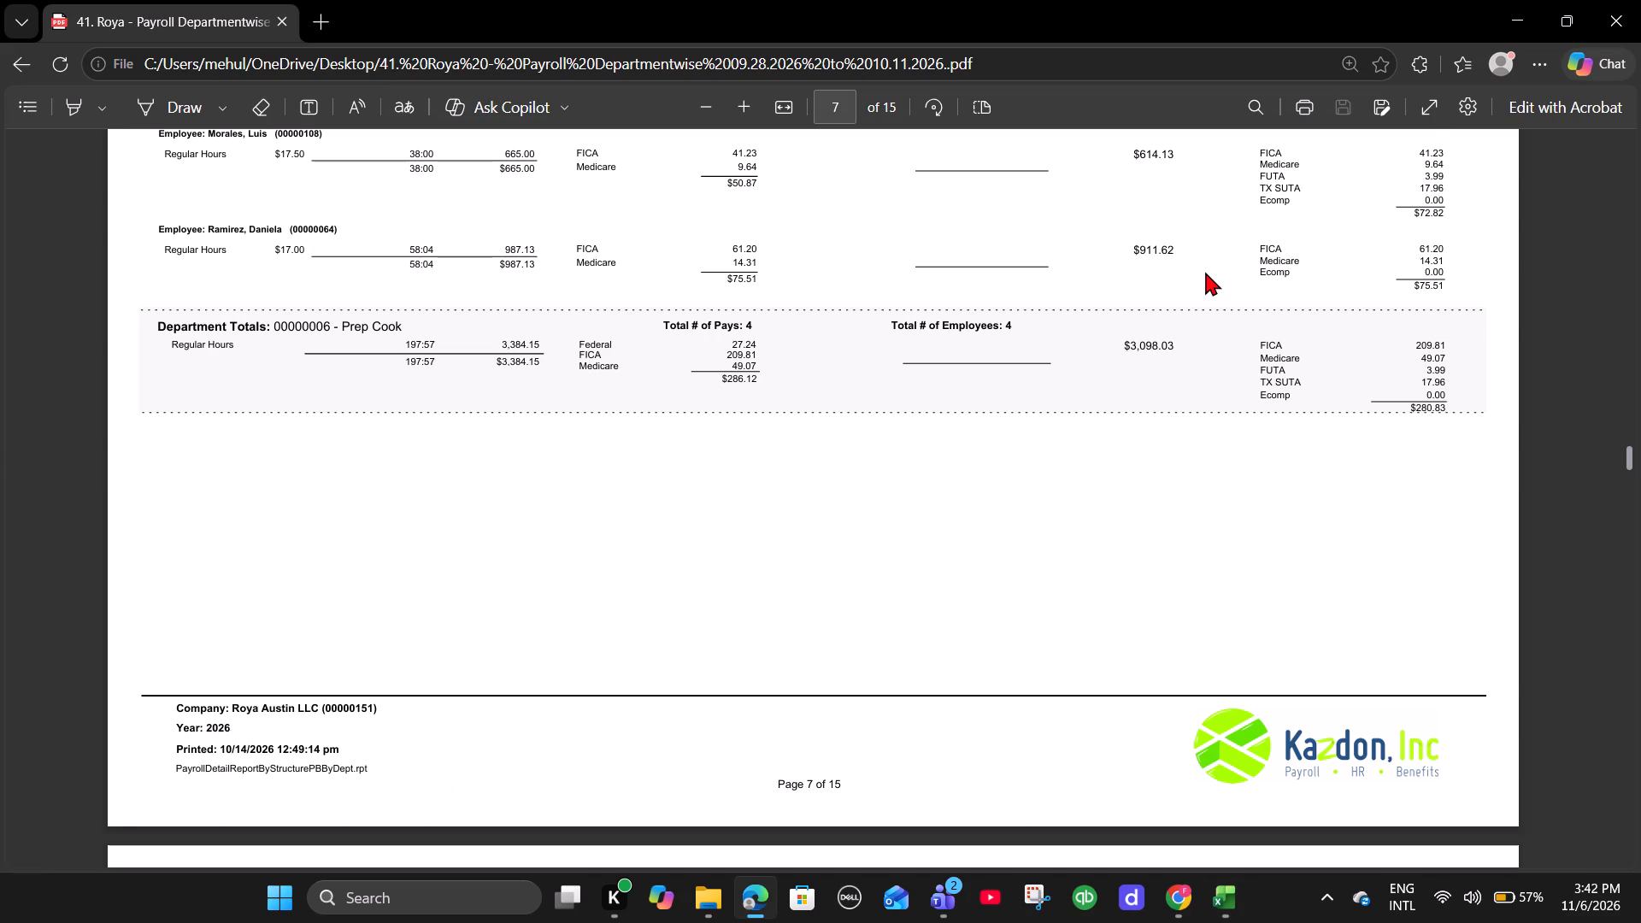
pyautogui.hotkey('alt', 'Tab')
pyautogui.click(1408, 229)
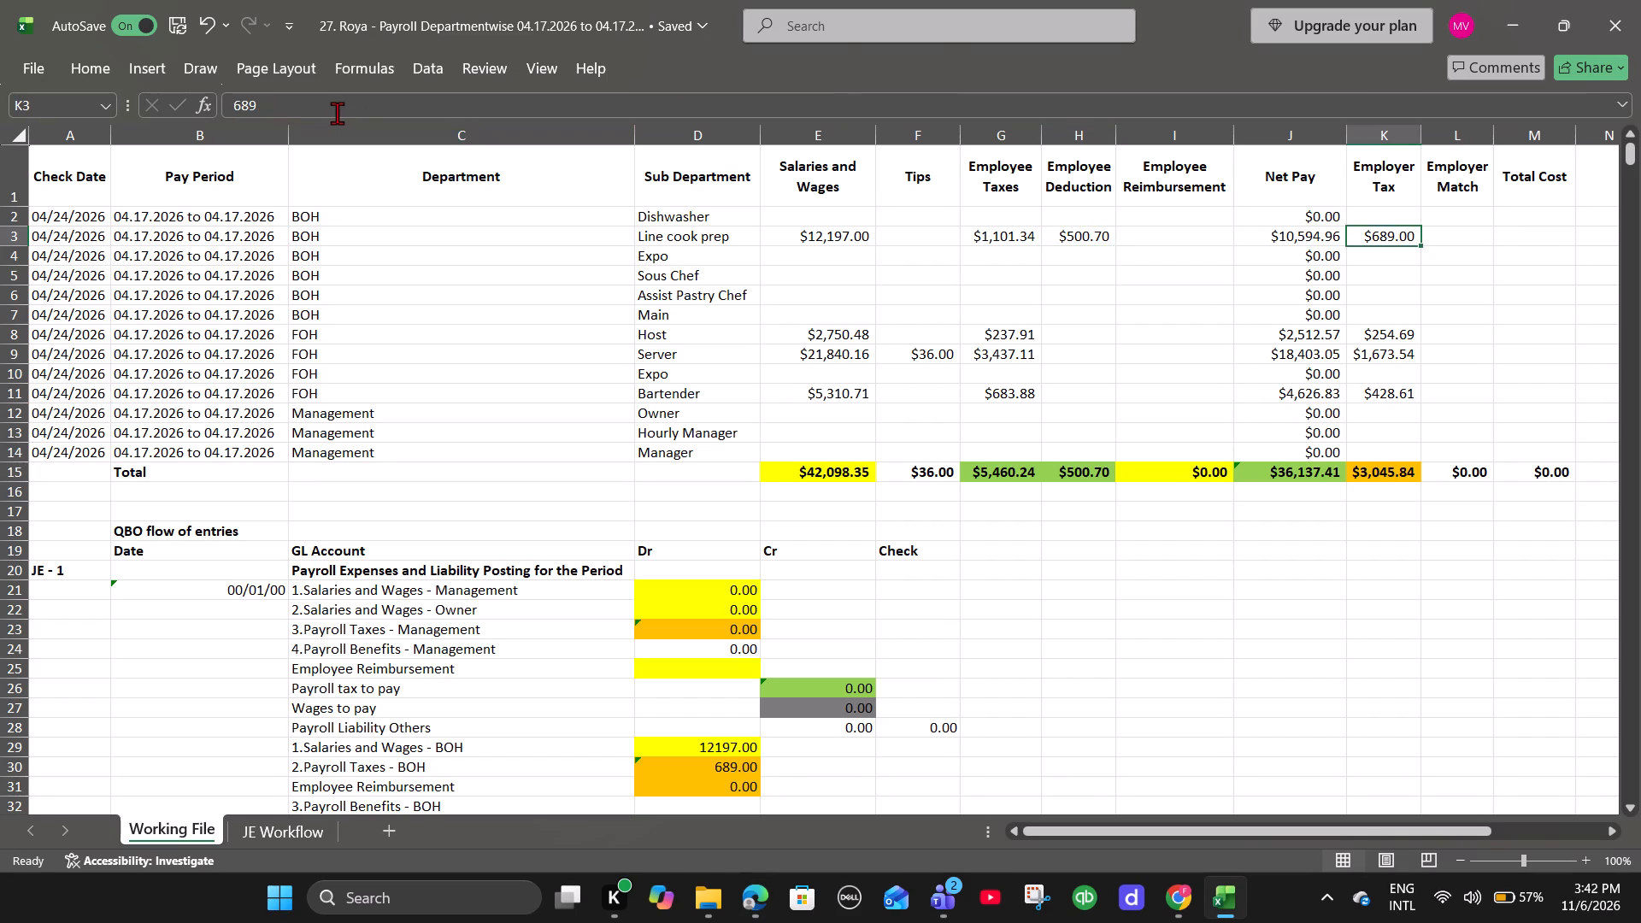
pyautogui.click(336, 113)
pyautogui.press('Left')
pyautogui.press('Left')
pyautogui.press('Left')
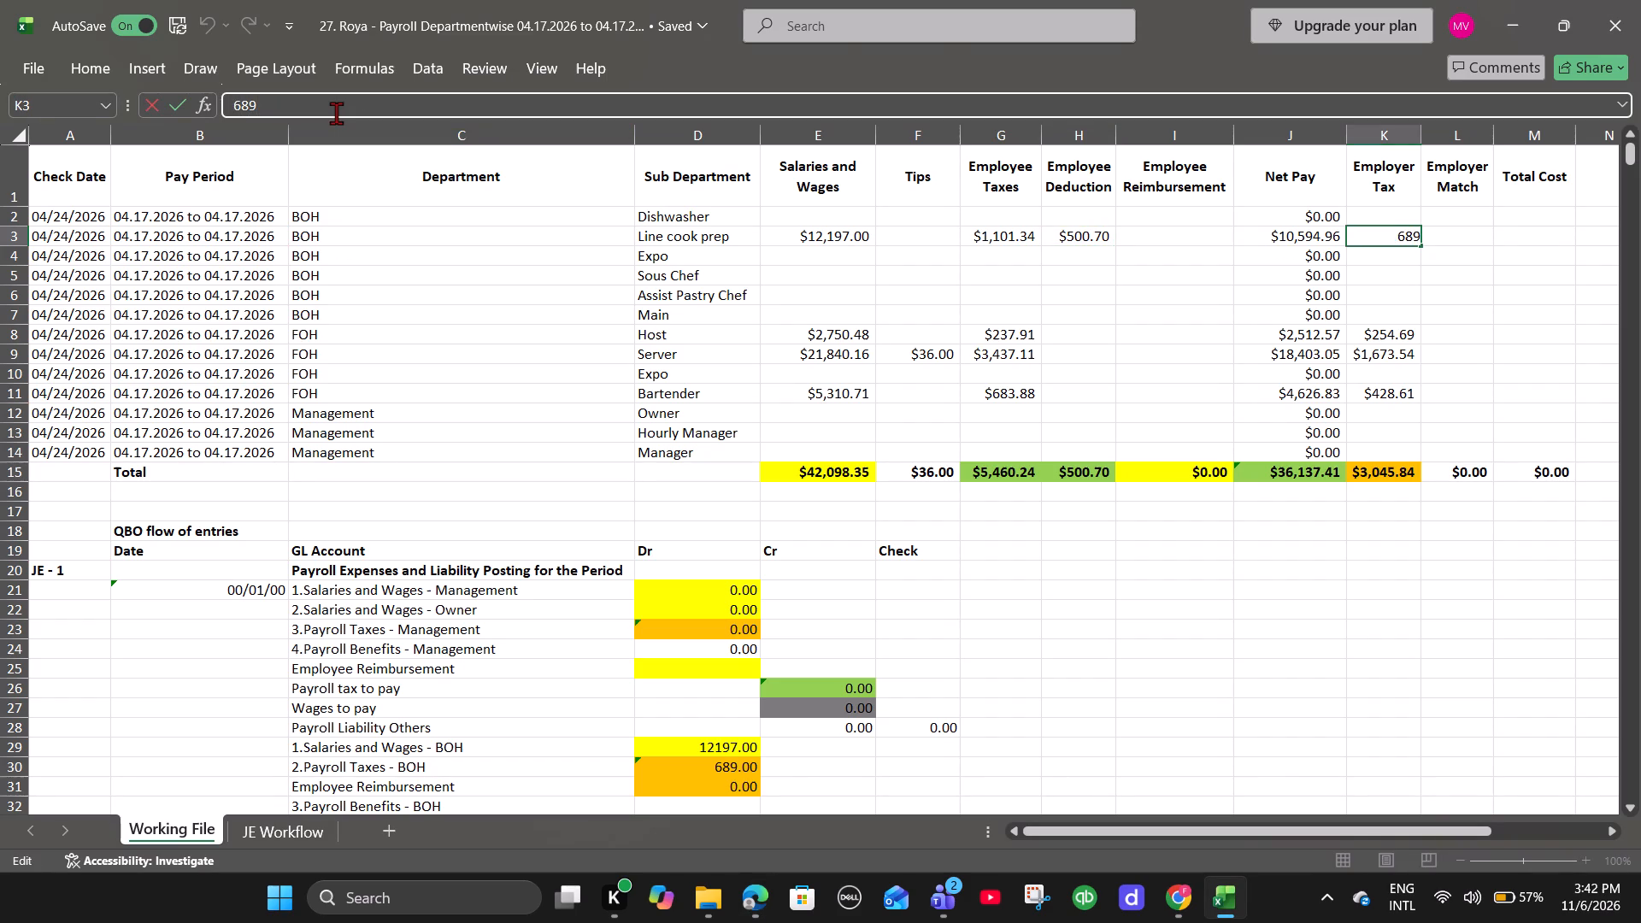
pyautogui.press('=')
pyautogui.press('Right')
pyautogui.press('Right')
pyautogui.press('Right')
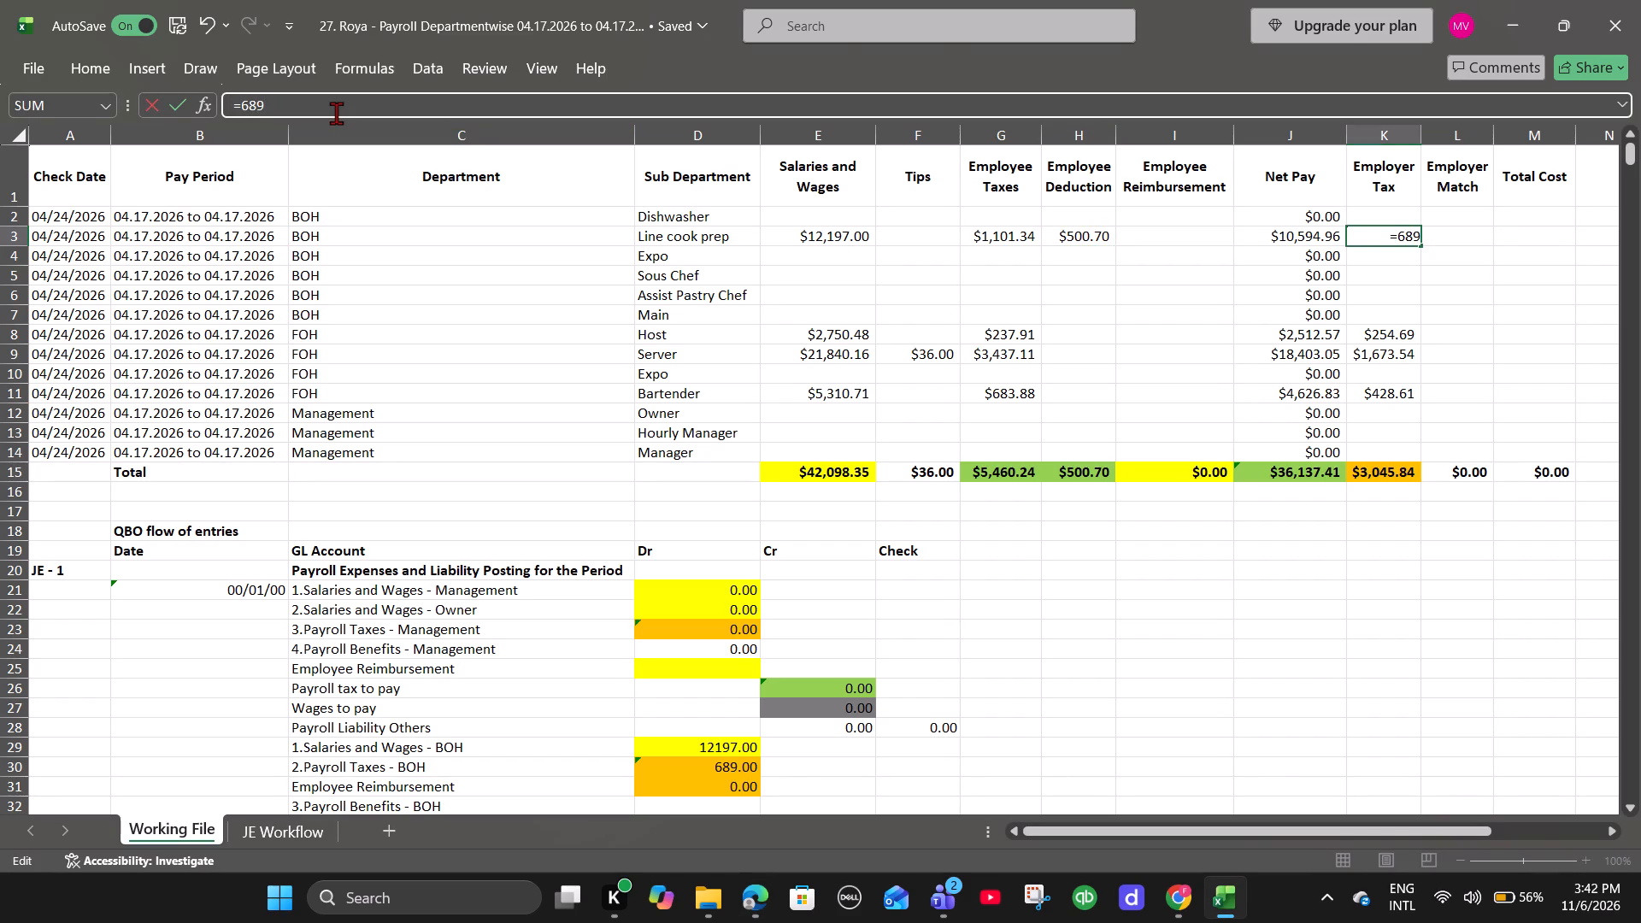
pyautogui.hotkey('shift', '+')
pyautogui.hotkey('alt', 'Tab')
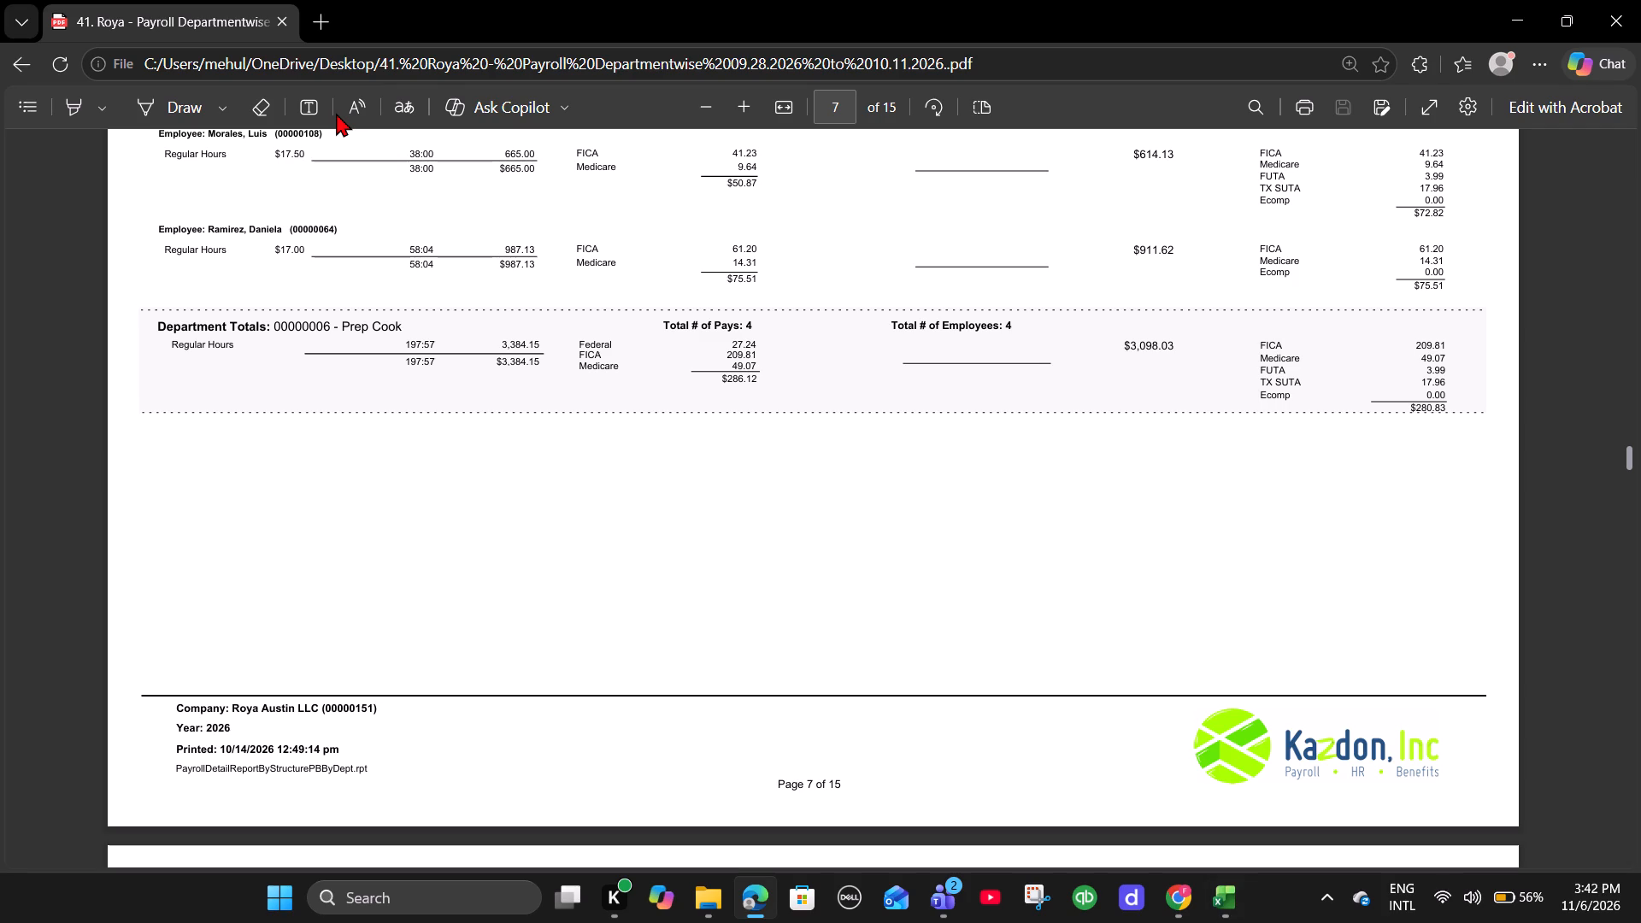
pyautogui.hotkey('alt', 'Tab')
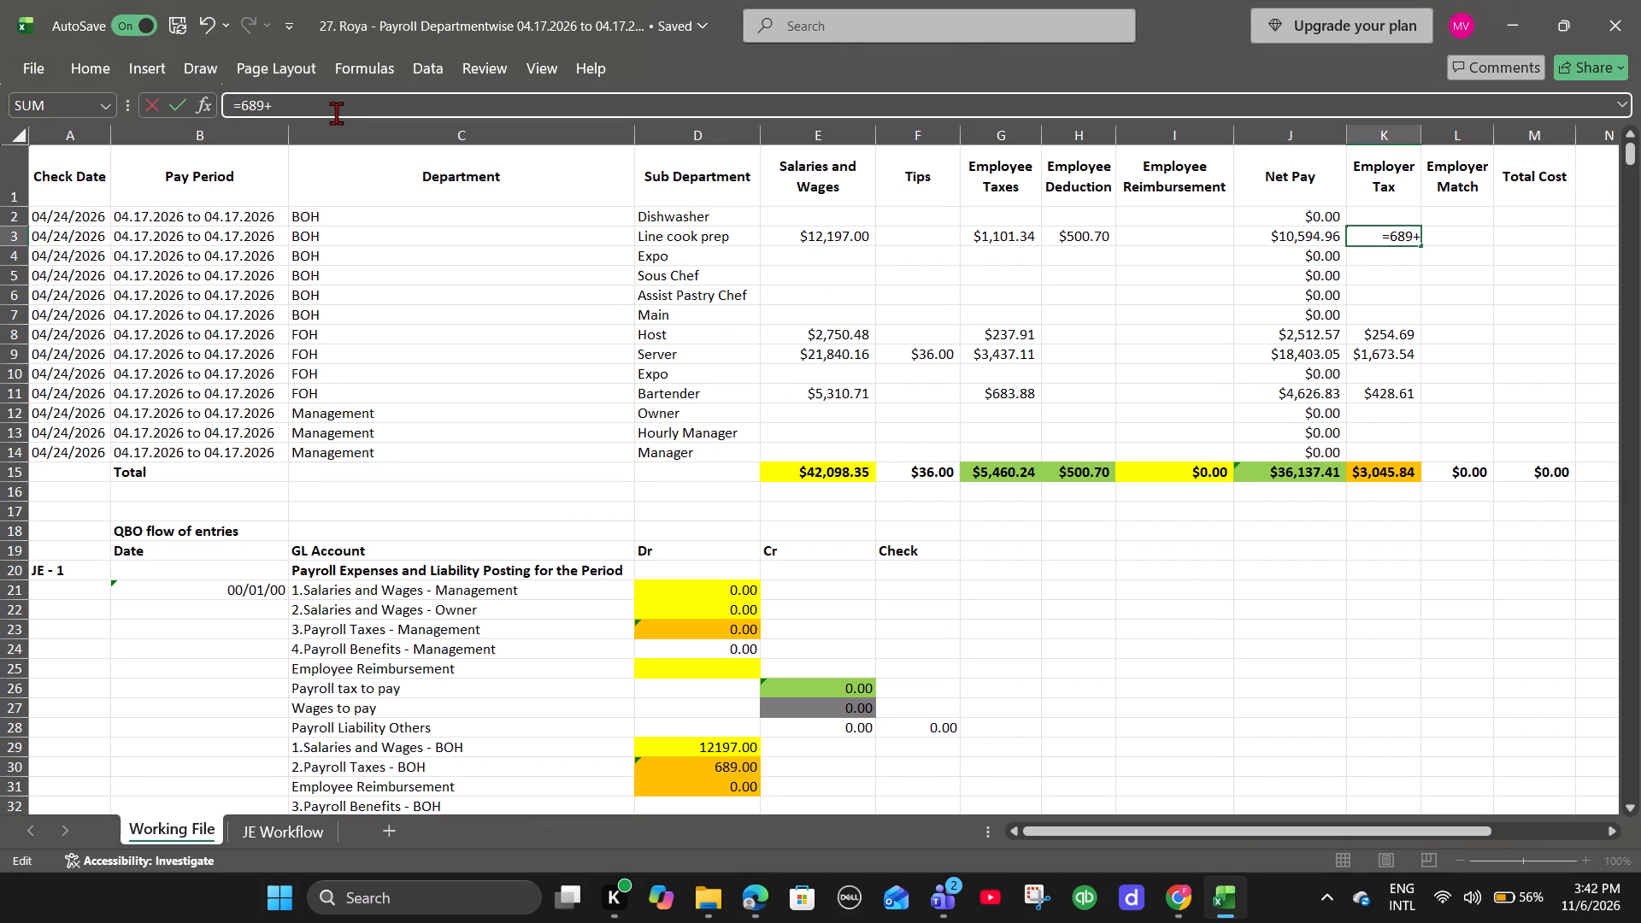
pyautogui.write('280.83')
pyautogui.press('Return')
# Locate the Expo totals on page 8 of the payroll PDF and enter 5711.12 as the FOH Expo row's Salaries and Wages.
pyautogui.hotkey('alt', 'Tab')
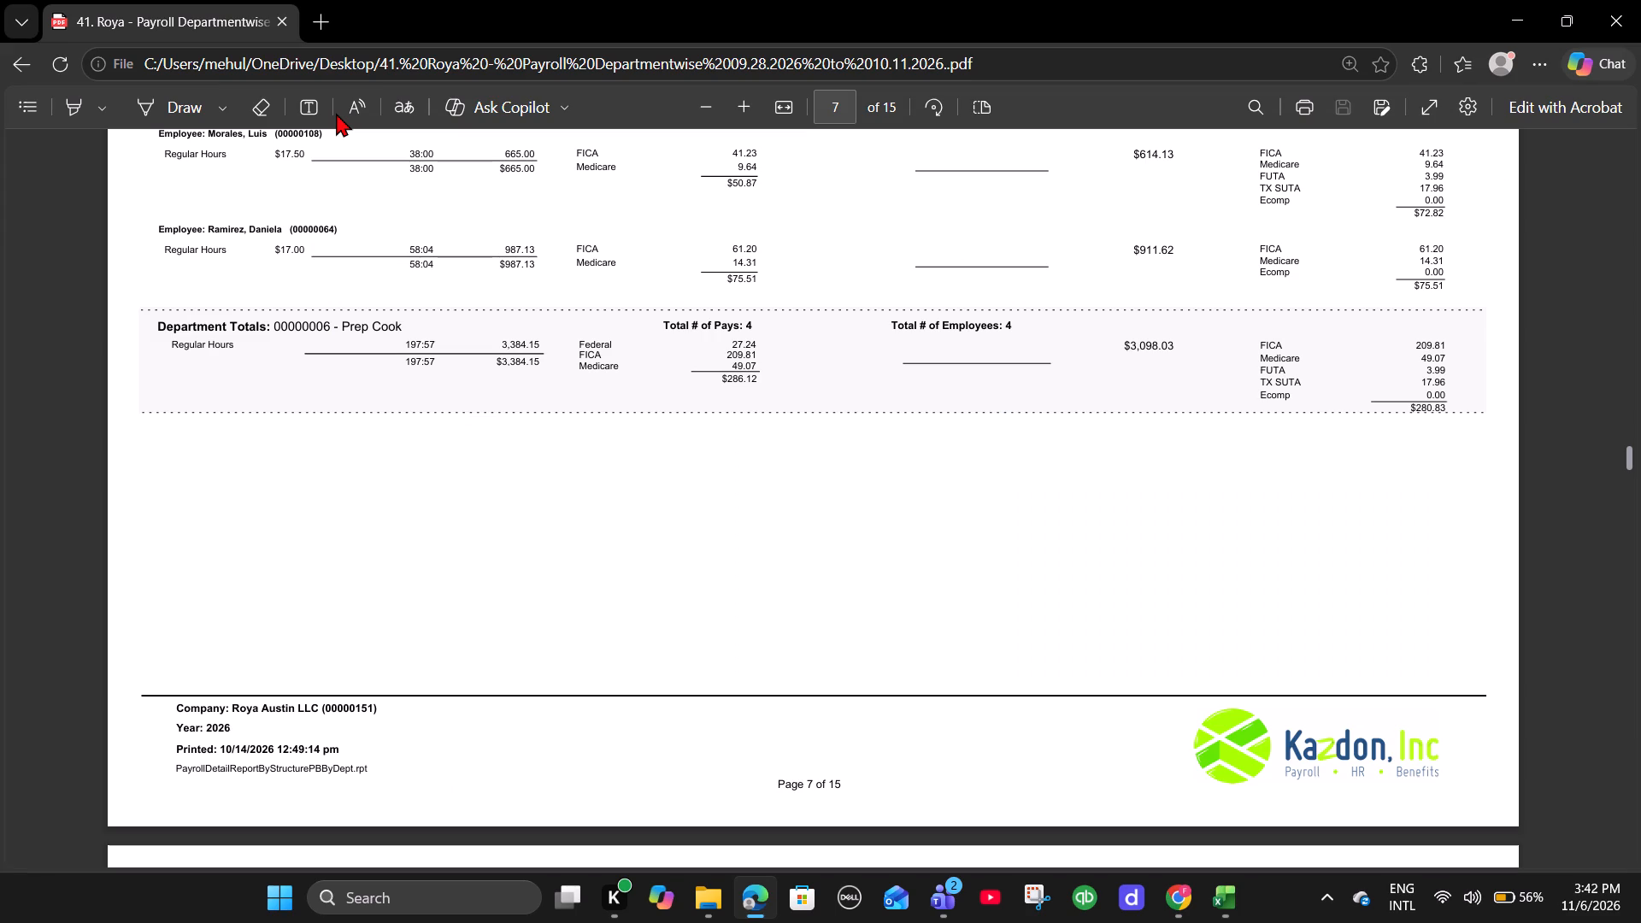
pyautogui.scroll(-6, 545, 380)
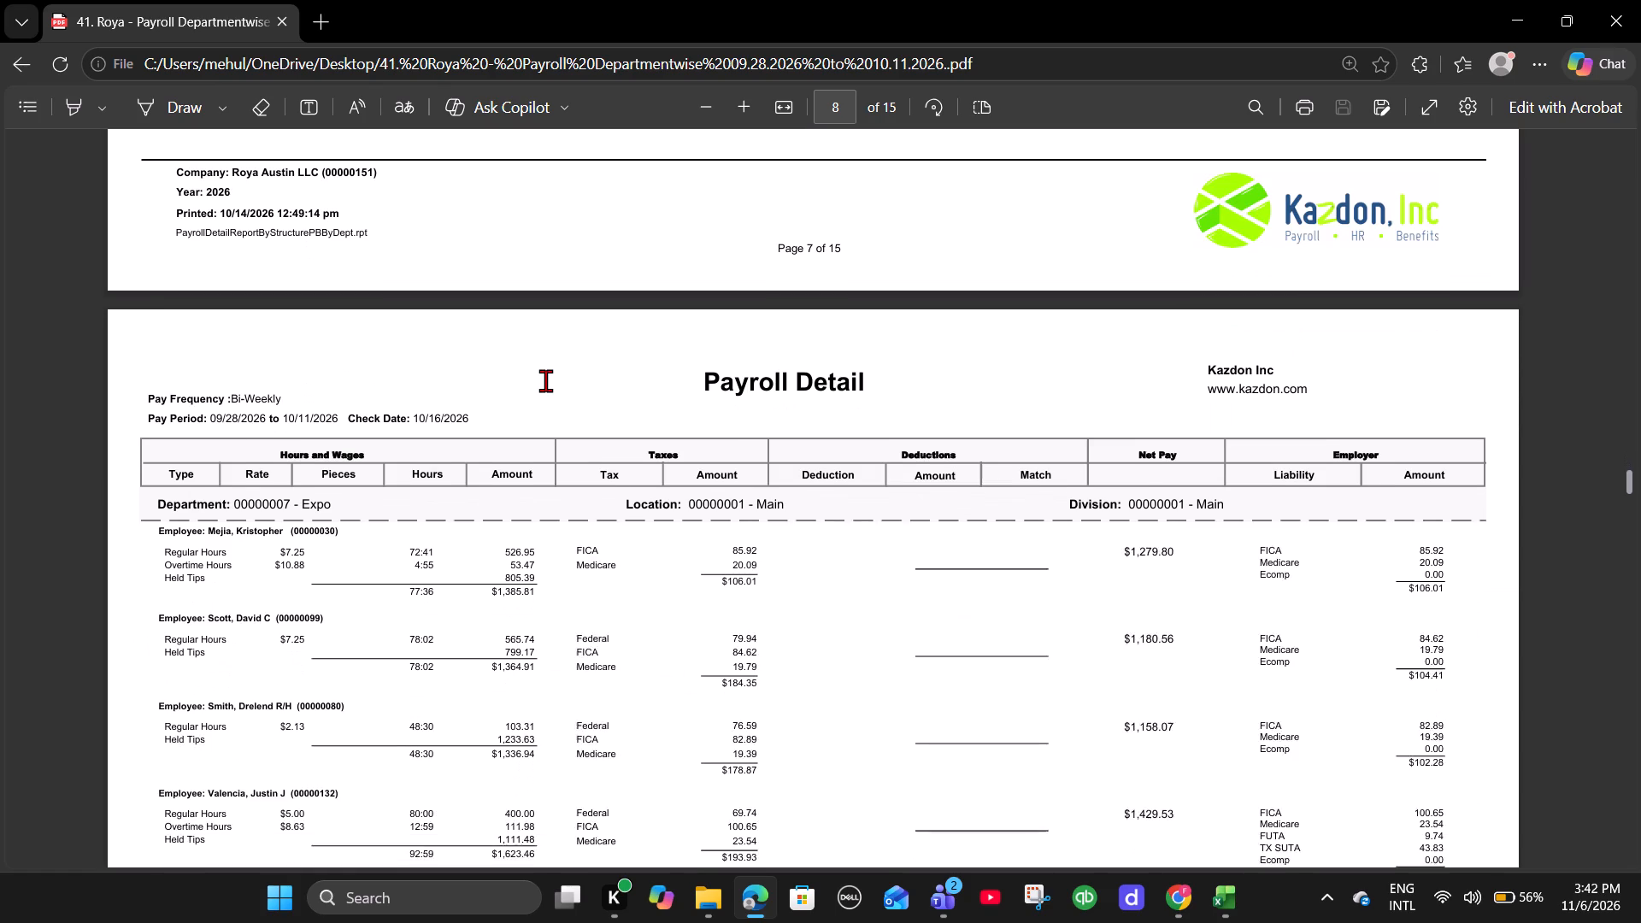
pyautogui.scroll(-6, 545, 380)
pyautogui.scroll(1, 545, 380)
pyautogui.hotkey('alt', 'Tab')
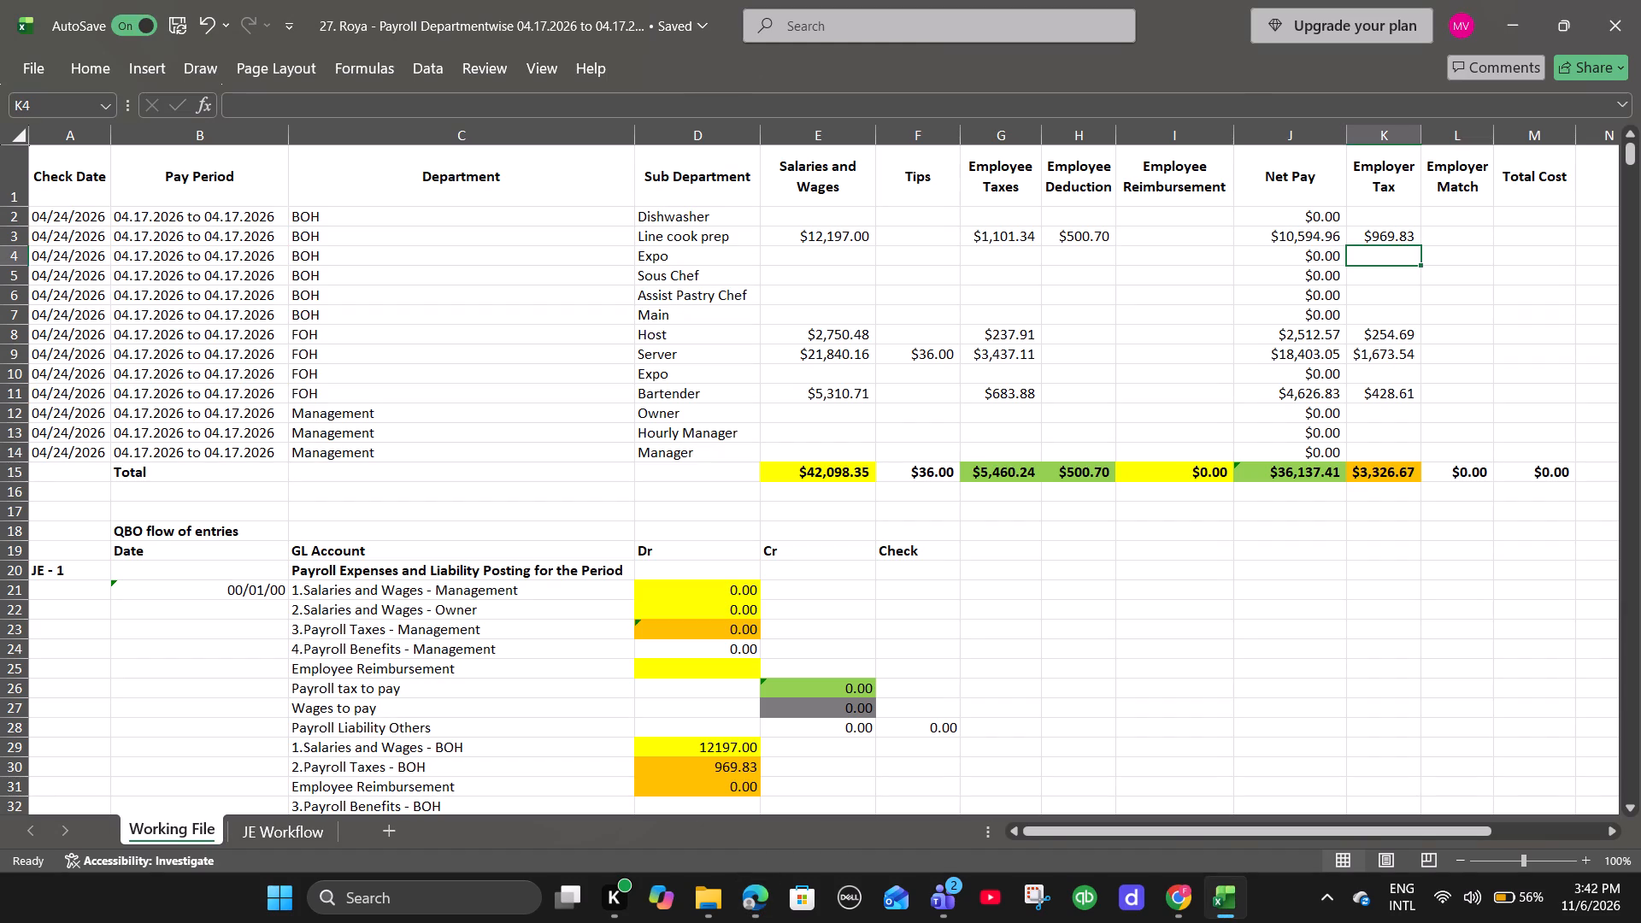
pyautogui.click(779, 379)
pyautogui.hotkey('alt', 'Tab')
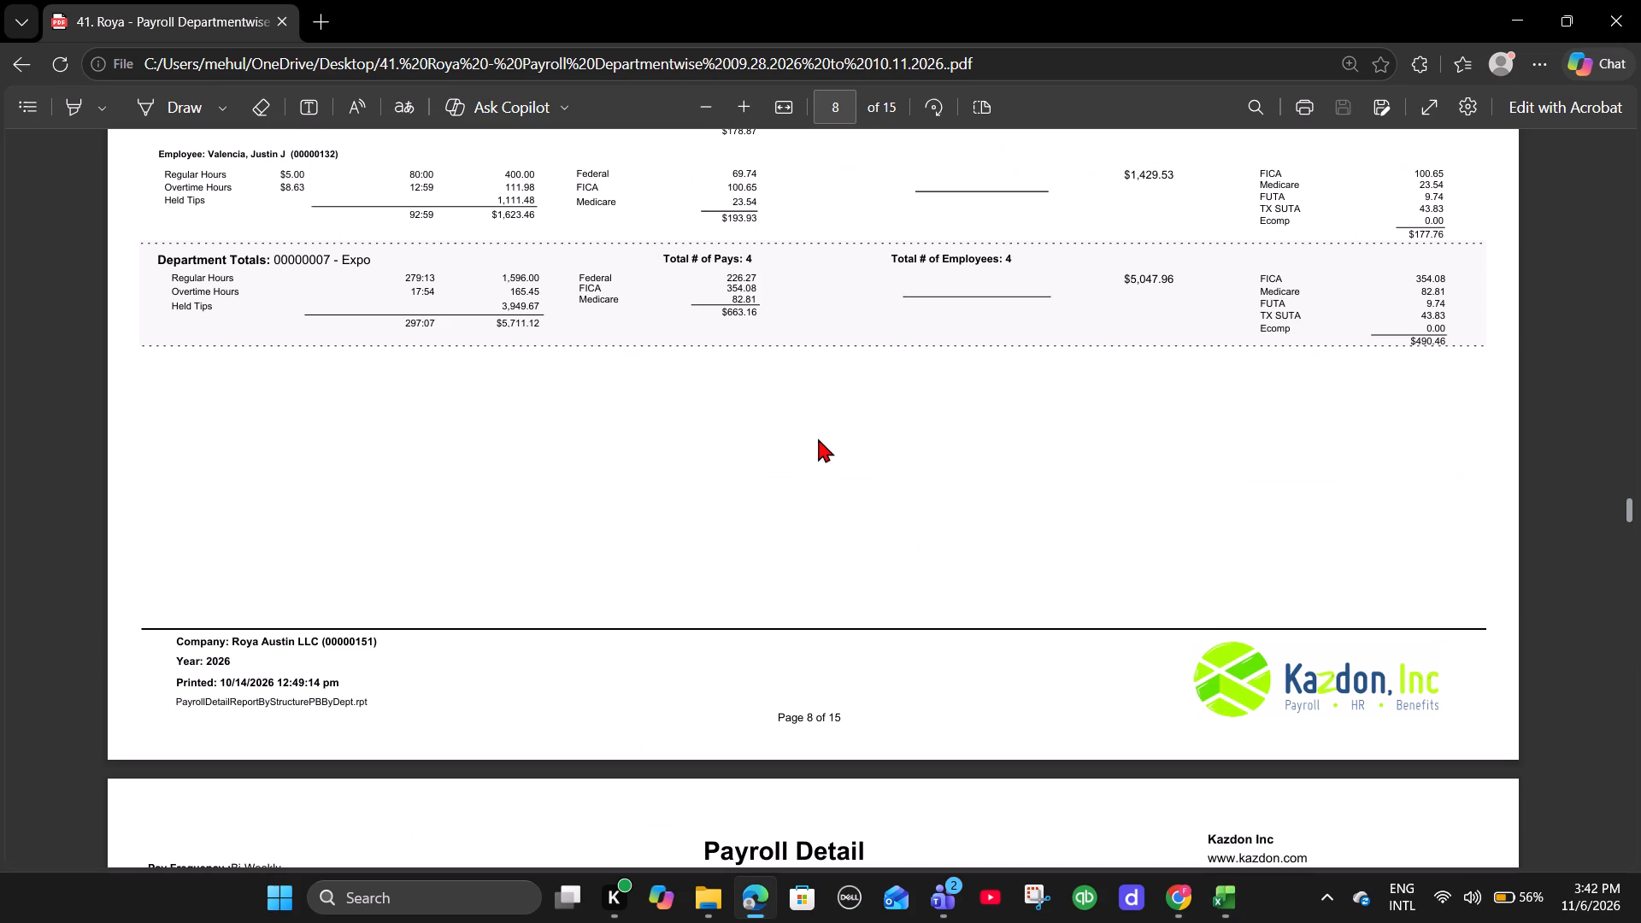
pyautogui.hotkey('alt', 'Tab')
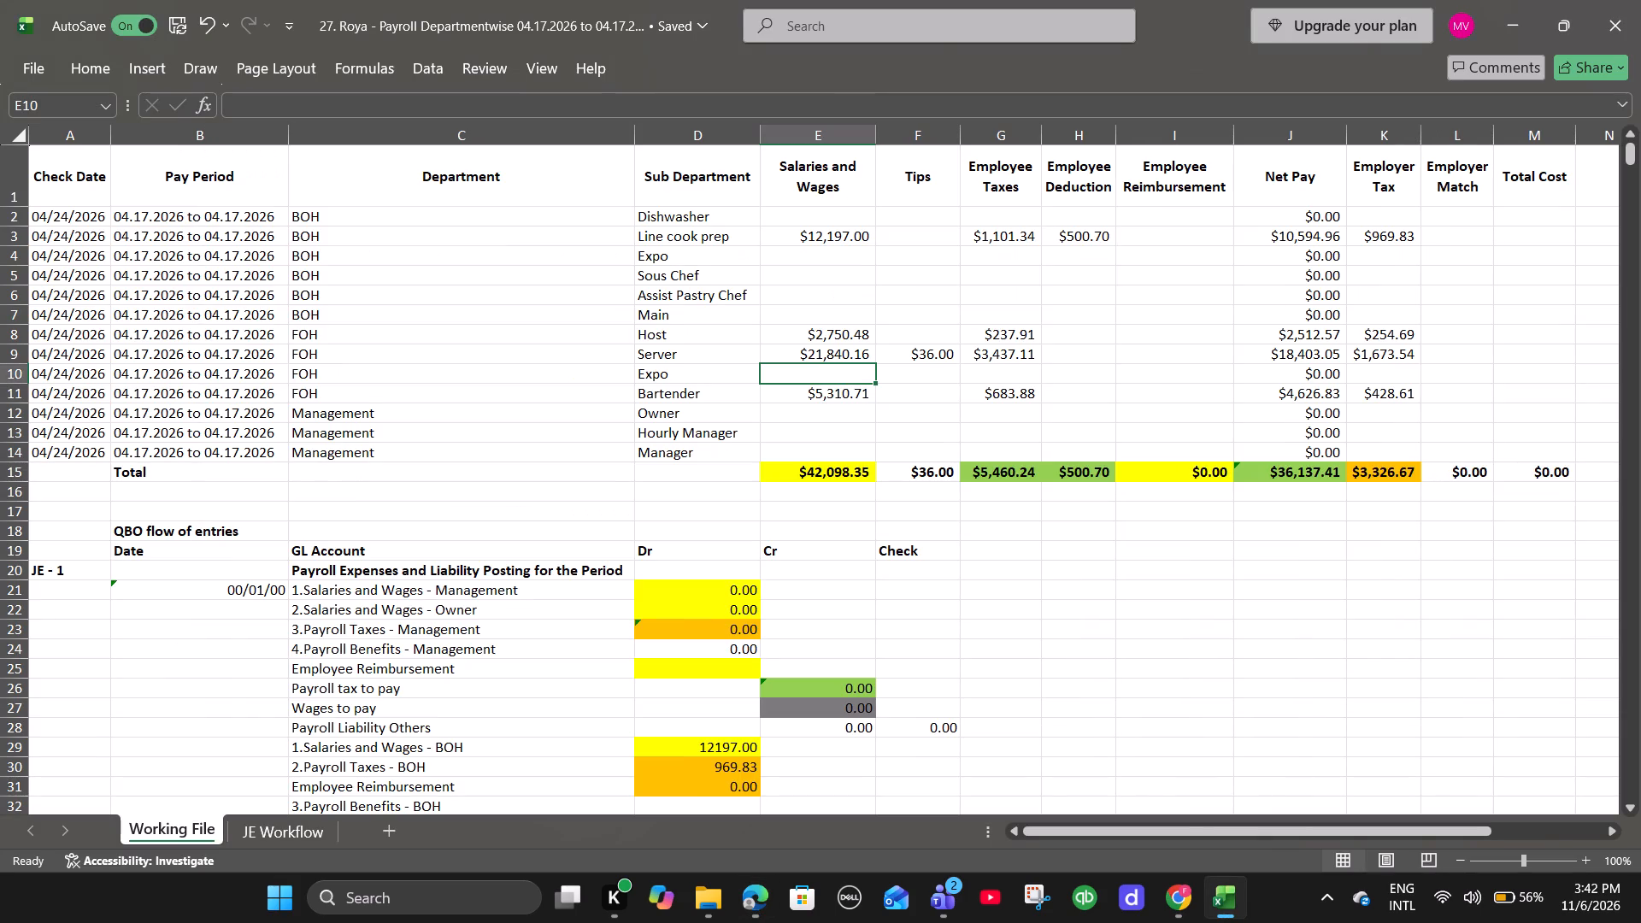
pyautogui.write('5711.')
pyautogui.hotkey('alt', 'Tab')
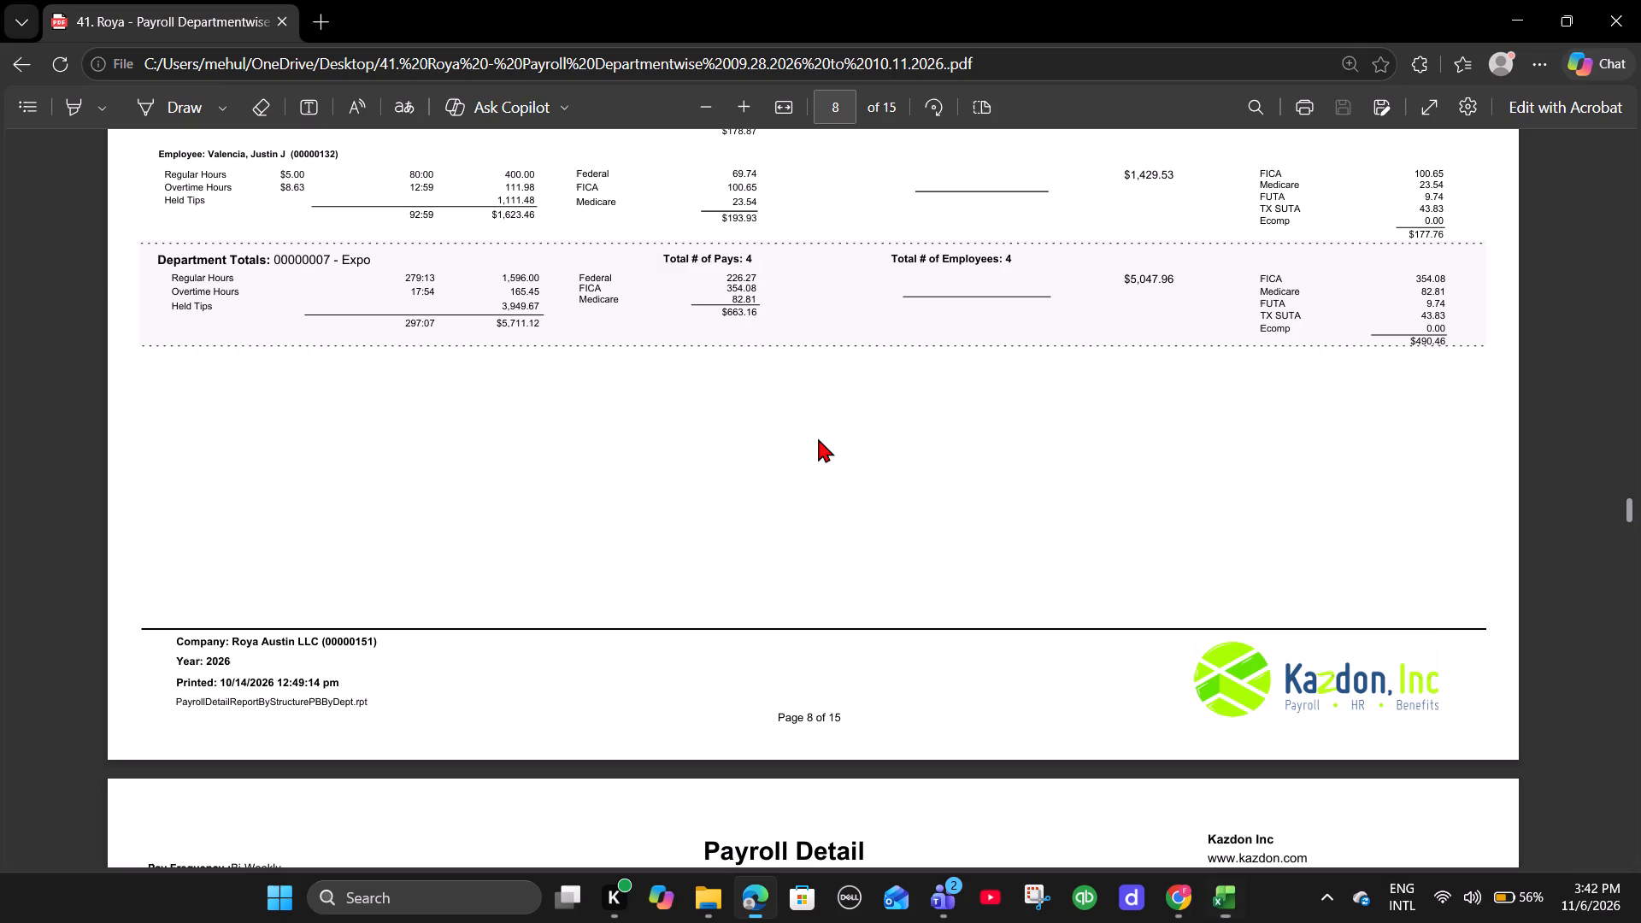
pyautogui.hotkey('alt', 'Tab')
pyautogui.write('12')
pyautogui.press('Right')
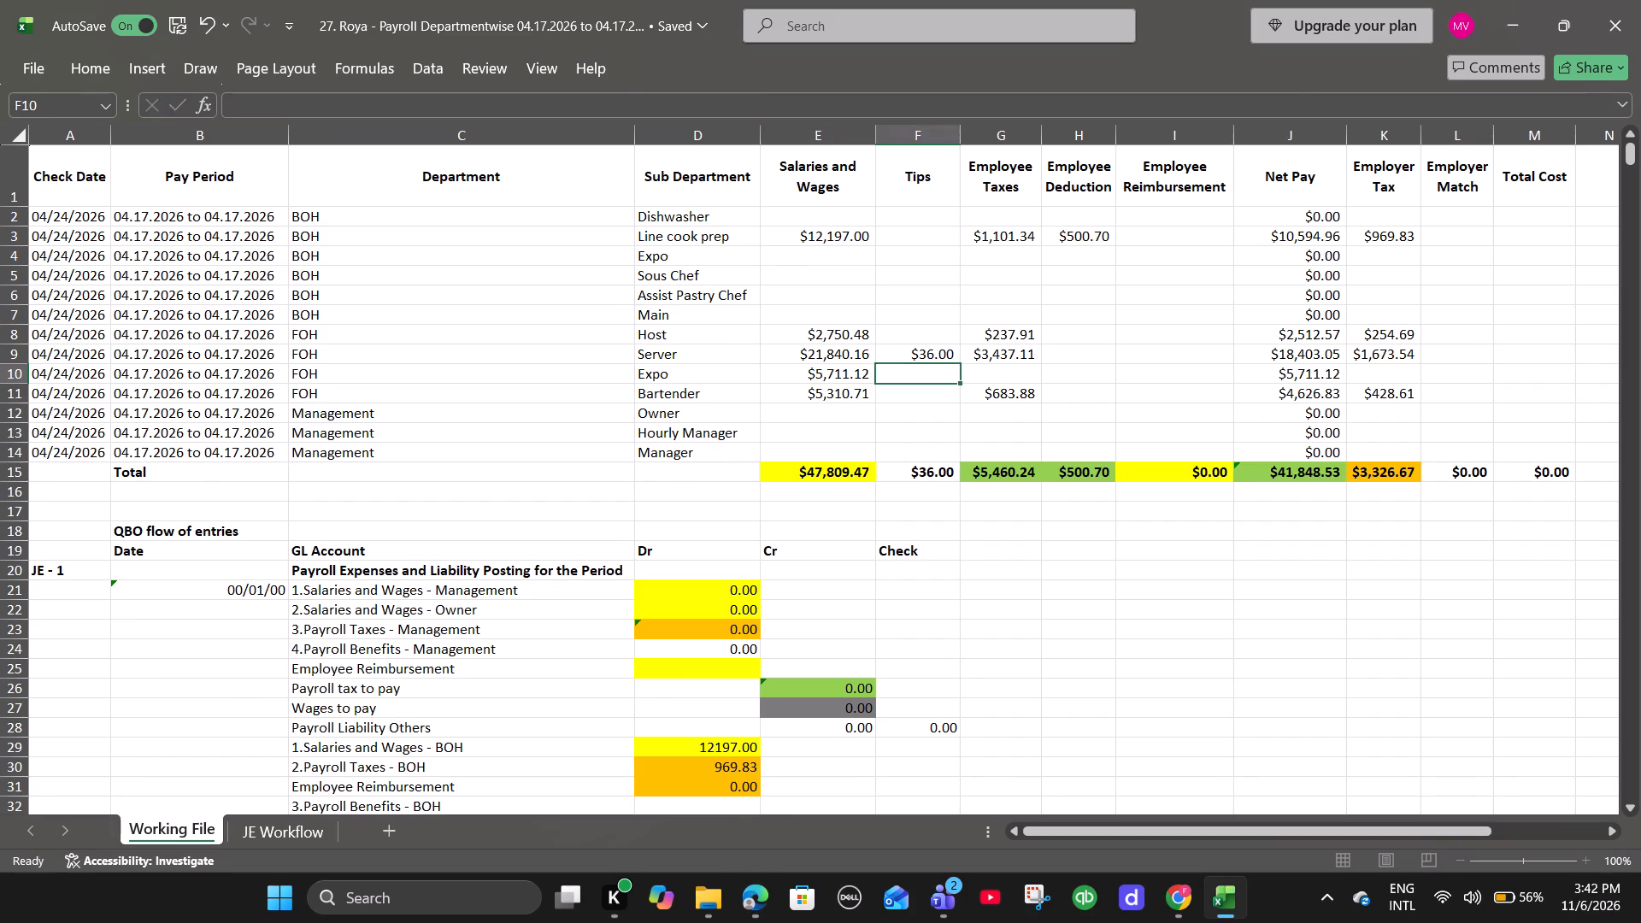
# Enter 663.16 as the Employee Taxes for the FOH Expo row, from the PDF's Expo department totals.
pyautogui.hotkey('alt', 'Tab')
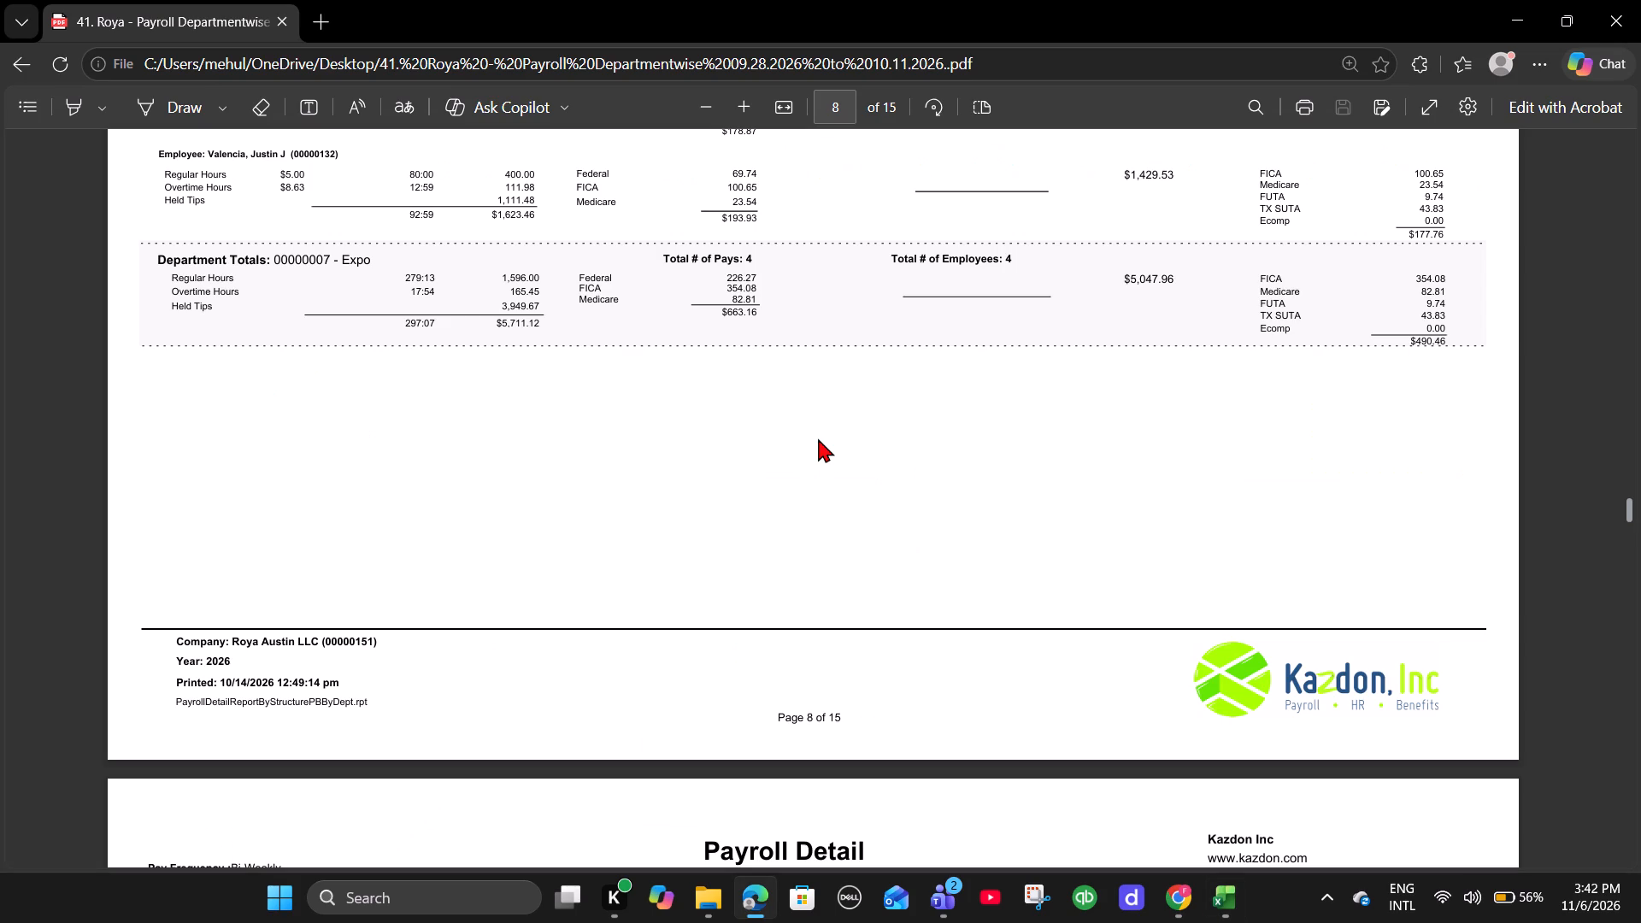
pyautogui.hotkey('alt', 'Tab')
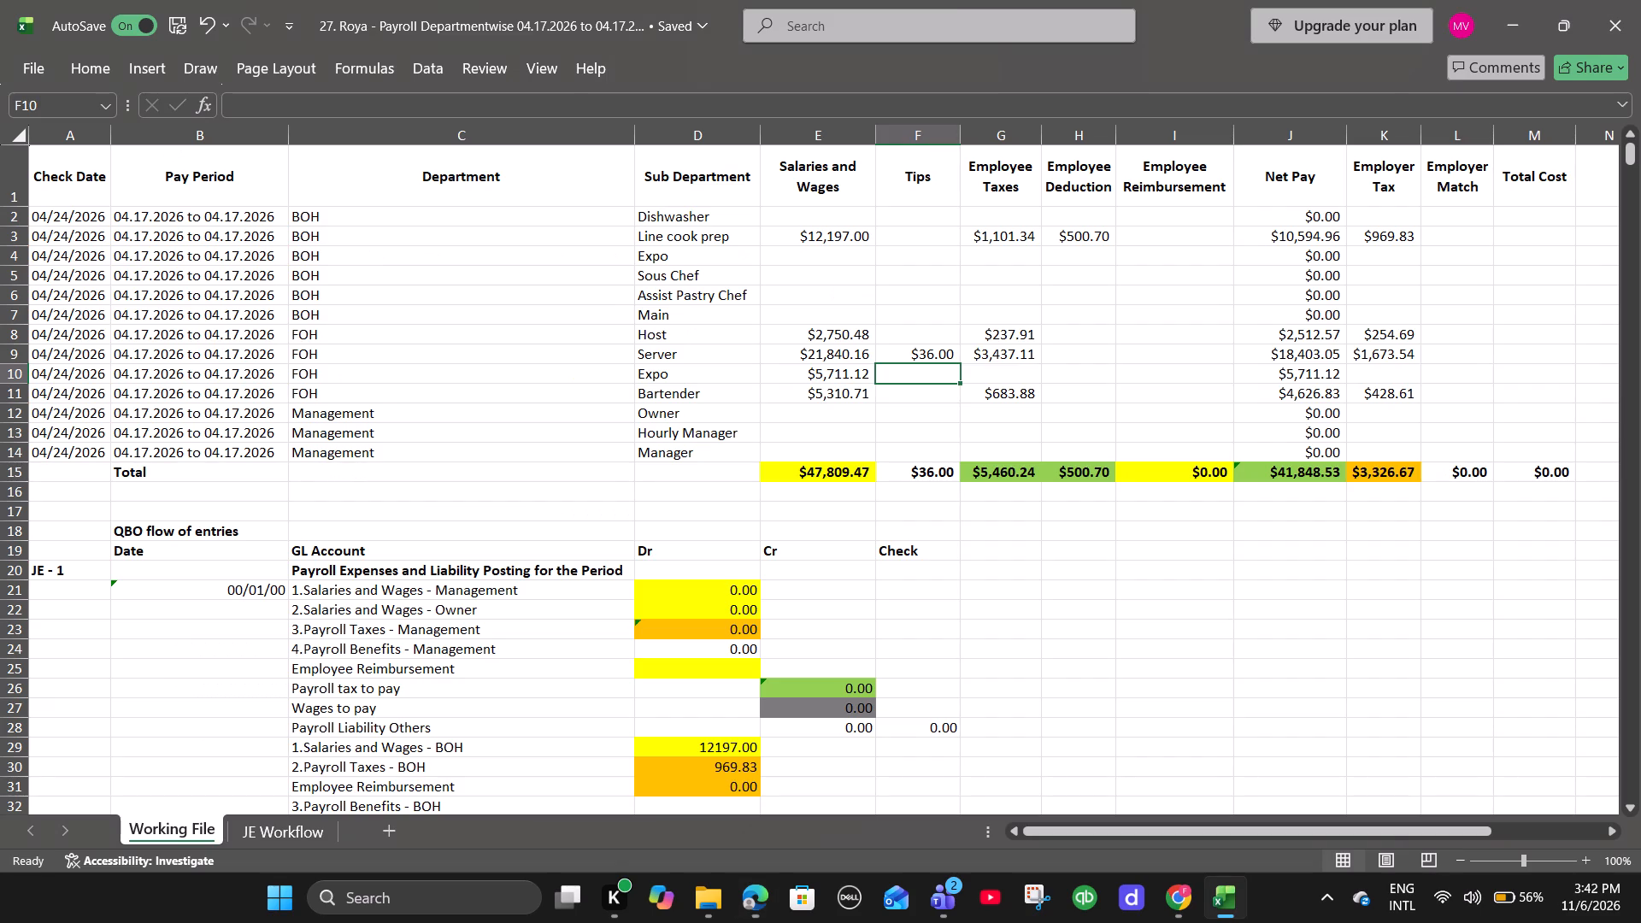
pyautogui.press('Right')
pyautogui.write('663.16')
pyautogui.press('Right')
pyautogui.hotkey('alt', 'Tab')
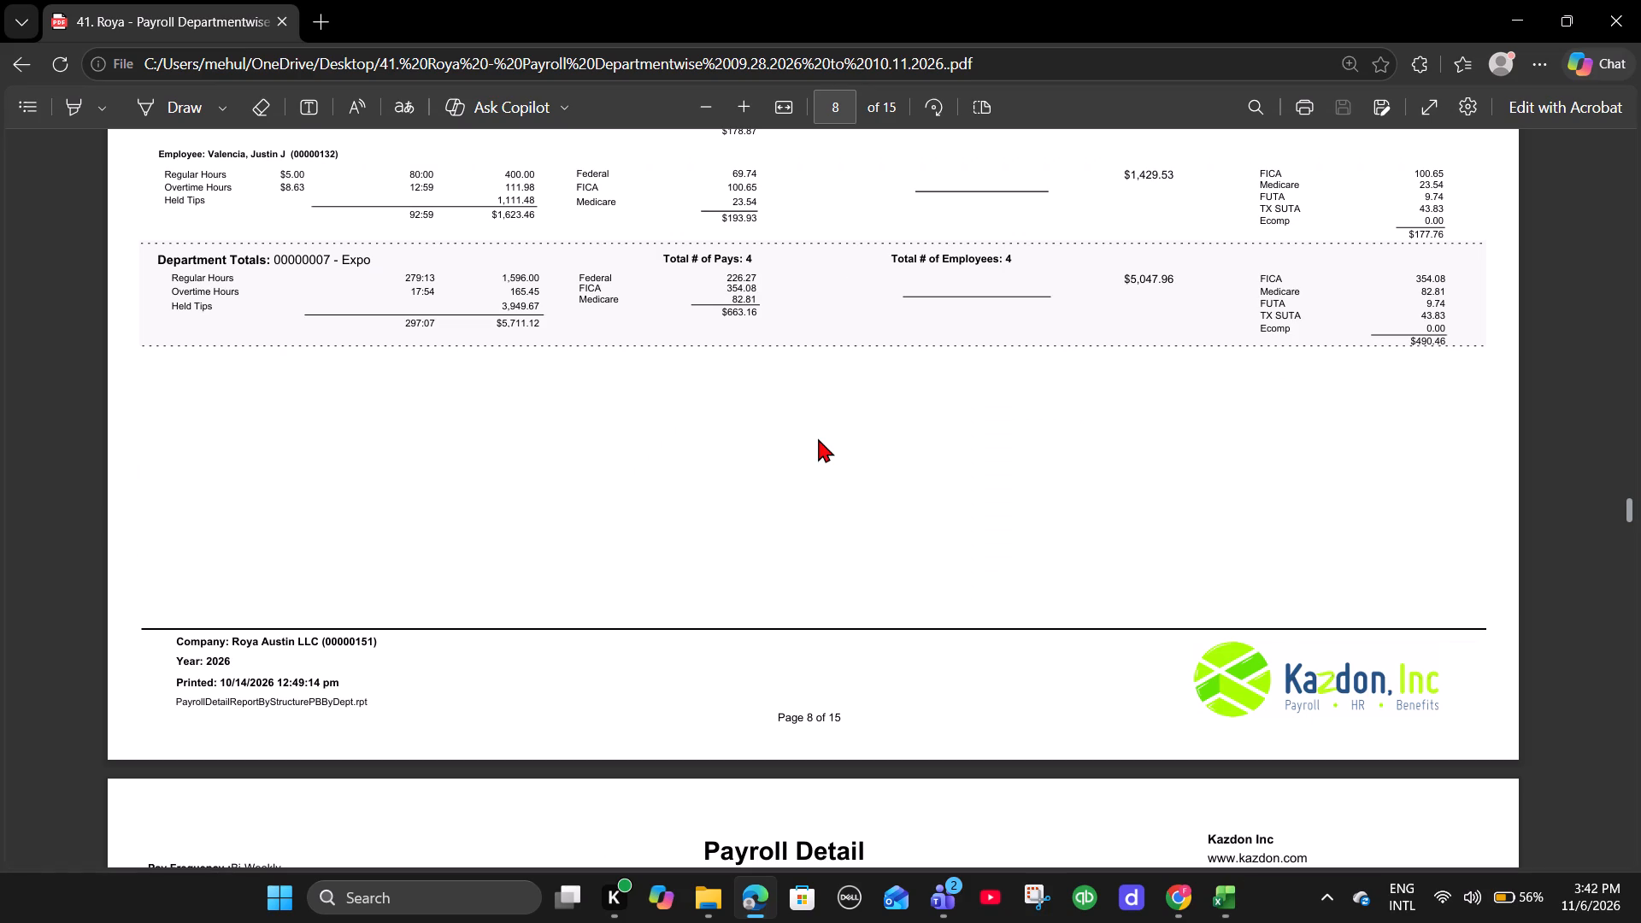
# Enter 490.46 as the Employer Tax for the FOH Expo row, from the PDF's Expo department totals.
pyautogui.hotkey('alt', 'Tab')
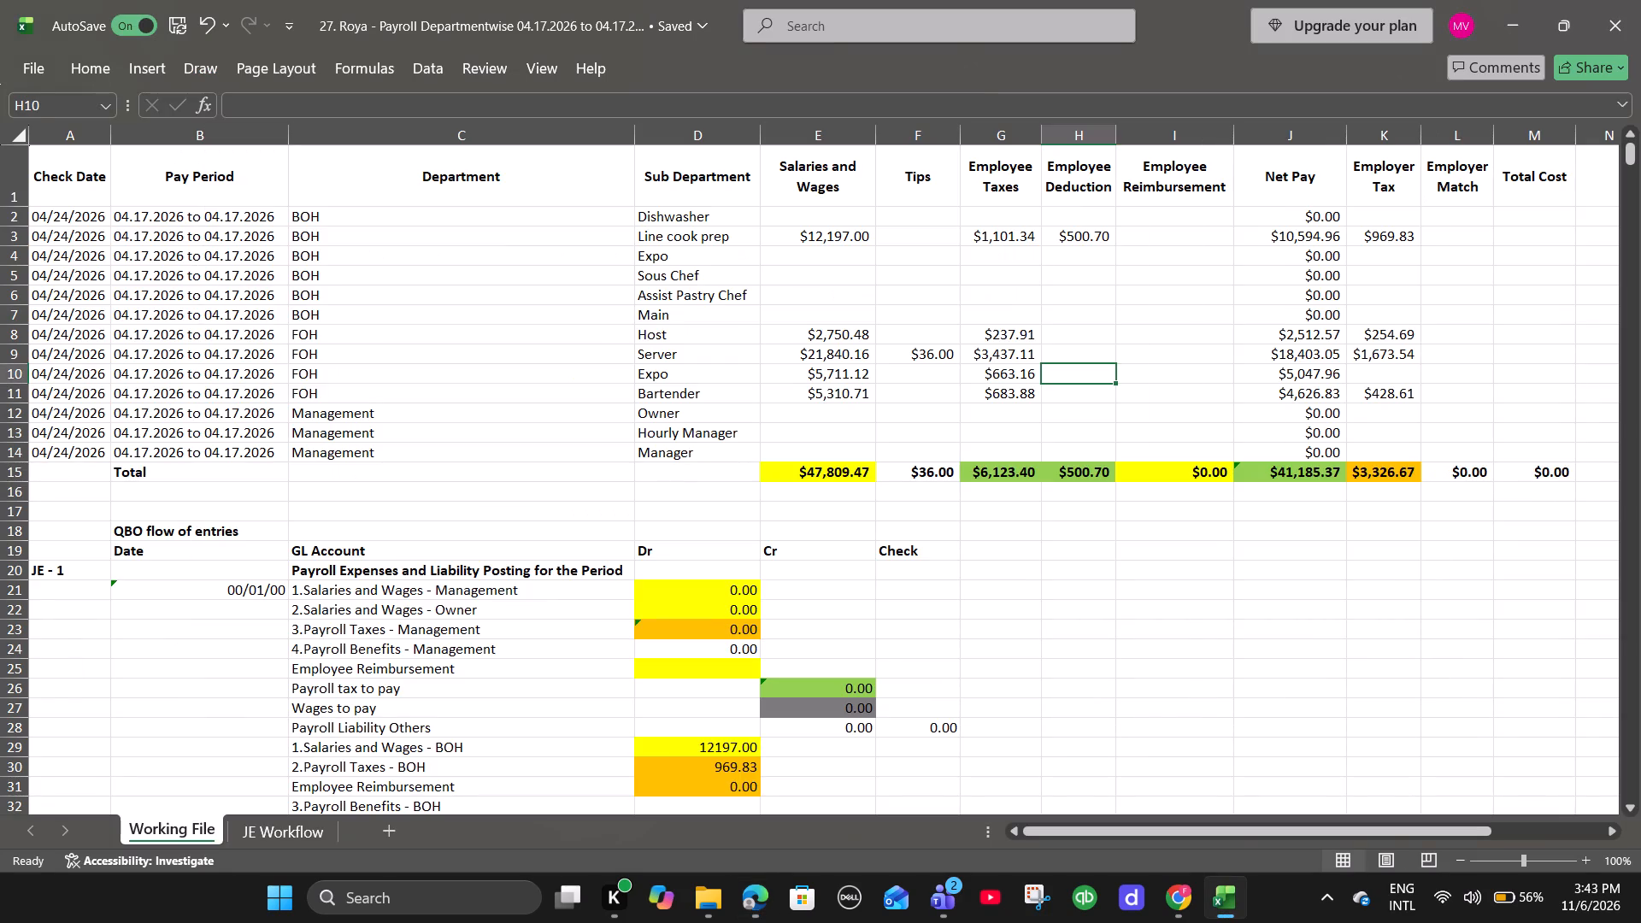
pyautogui.press('Right')
pyautogui.press('Right')
pyautogui.press('Right')
pyautogui.hotkey('alt', 'Tab')
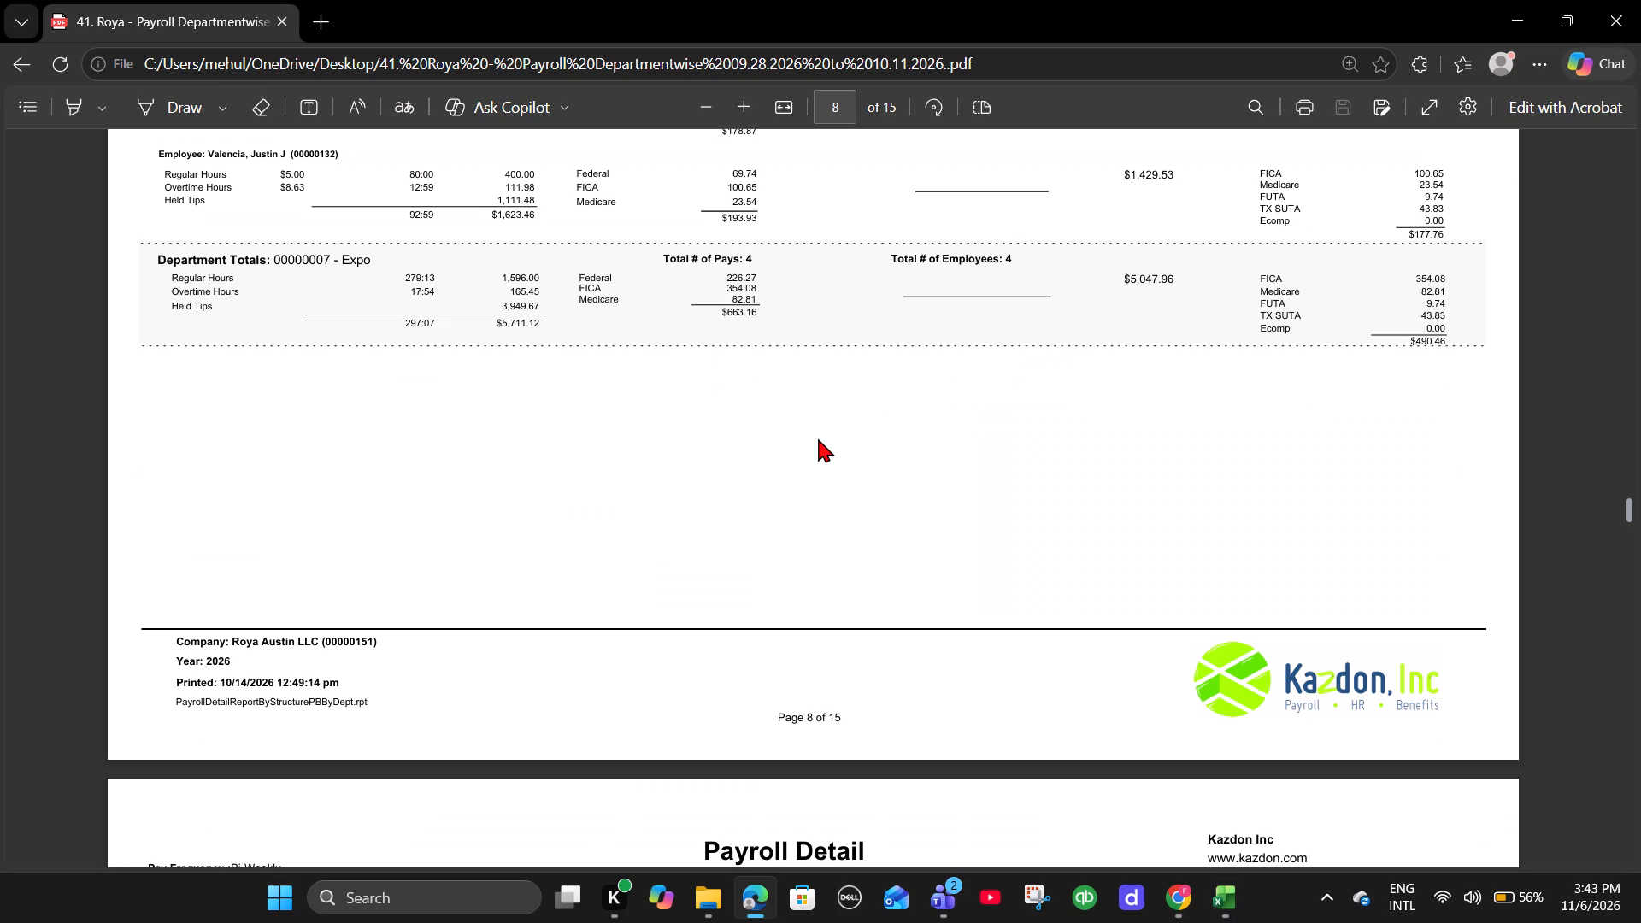
pyautogui.hotkey('alt', 'Tab')
pyautogui.write('490.46')
pyautogui.press('Right')
# Locate the Sous Chef totals on page 9 of the payroll PDF and select the BOH Sous Chef row's Salaries and Wages cell.
pyautogui.hotkey('alt', 'Tab')
pyautogui.scroll(-8, 789, 436)
pyautogui.scroll(1, 789, 436)
pyautogui.scroll(-1, 789, 436)
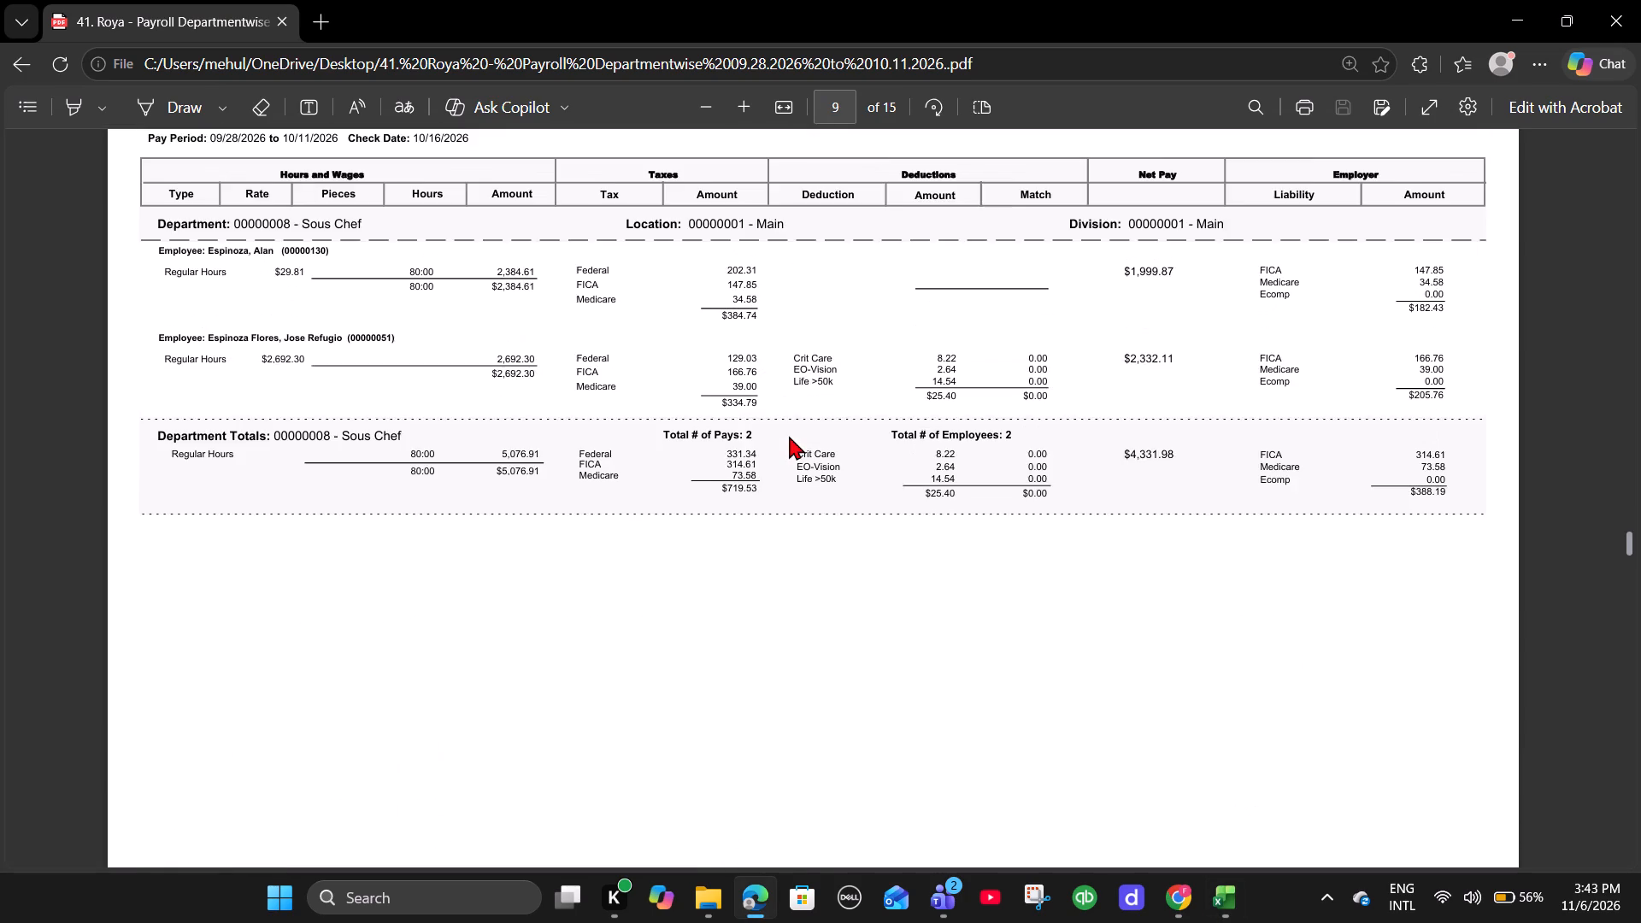
pyautogui.scroll(-2, 789, 436)
pyautogui.scroll(2, 789, 436)
pyautogui.hotkey('alt', 'Tab')
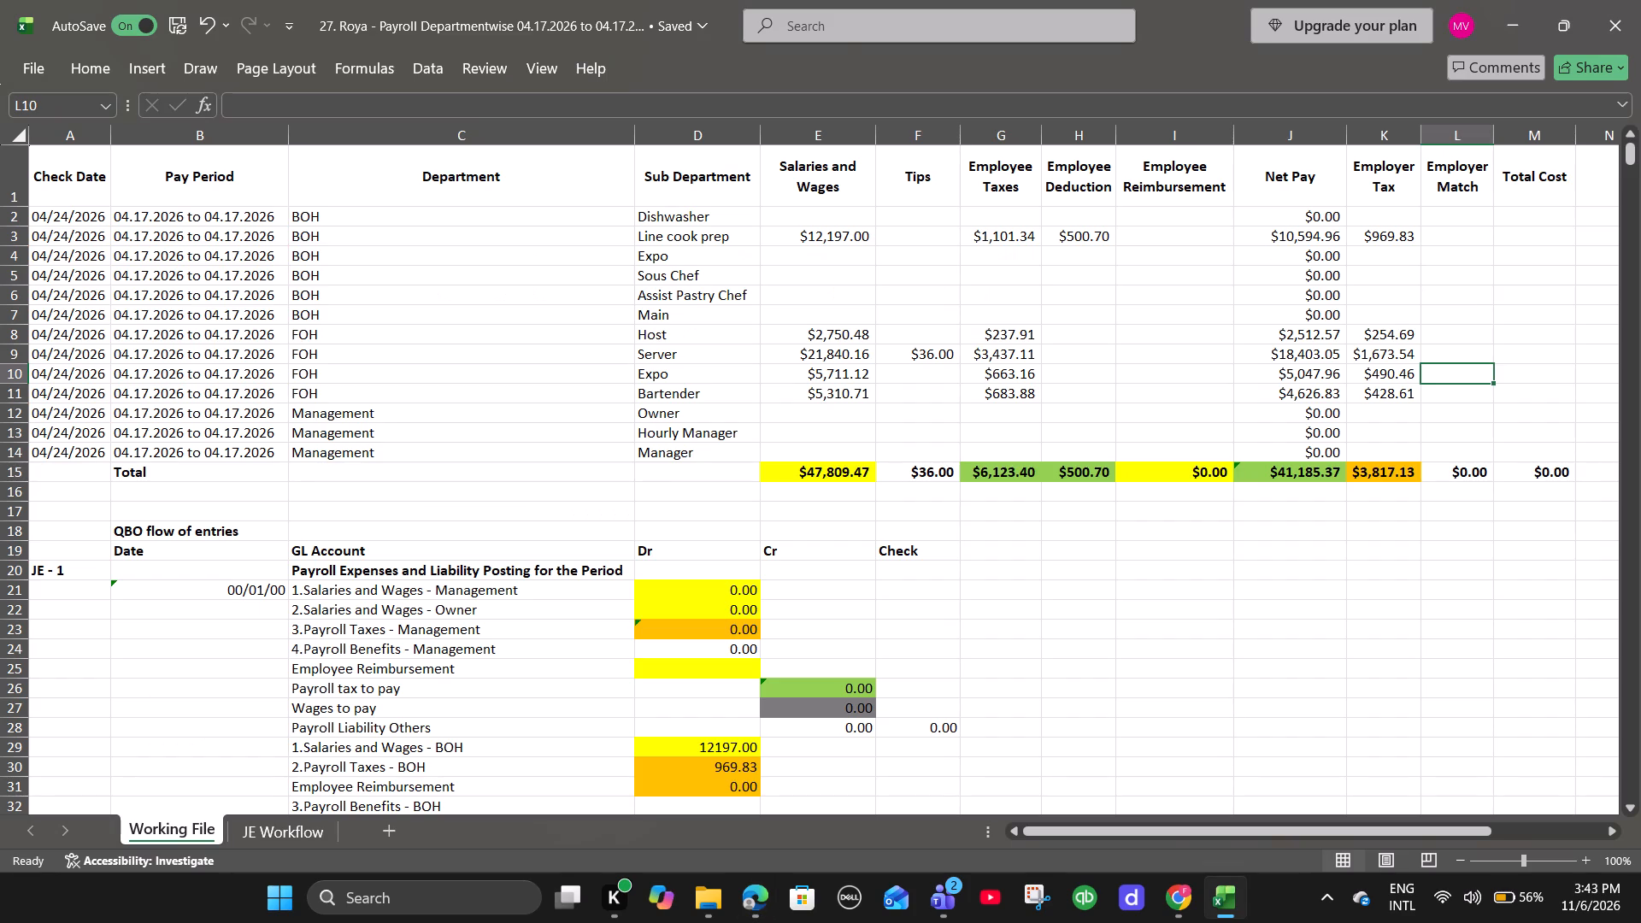
pyautogui.click(772, 279)
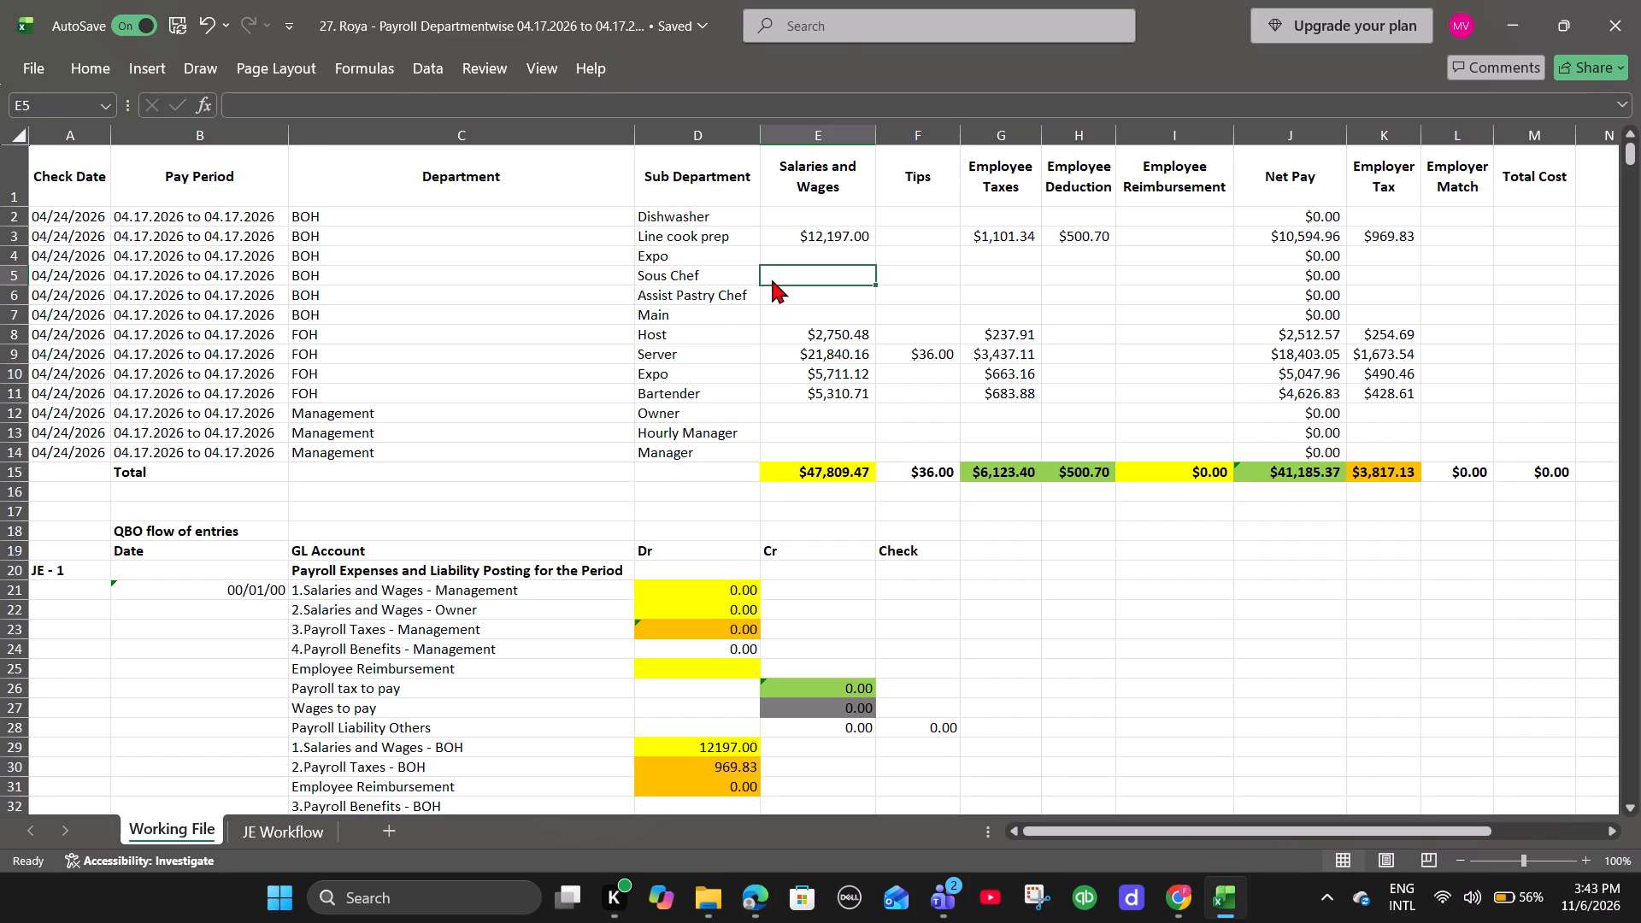
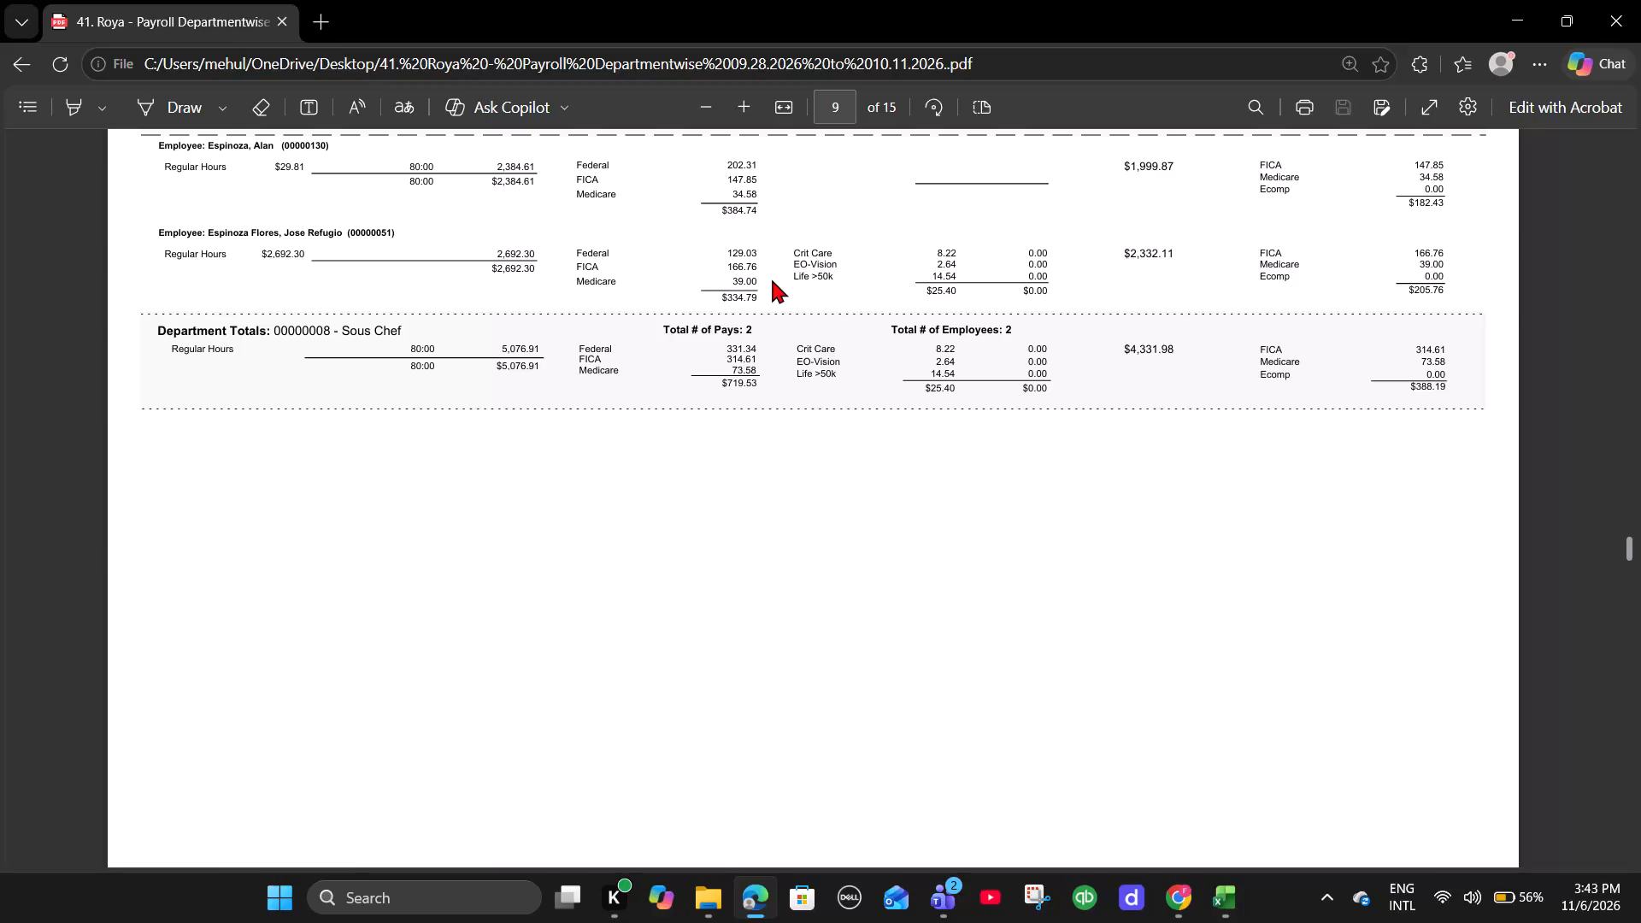
# Enter 5076.91 as the Salaries and Wages for the BOH Sous Chef row, from the PDF's Sous Chef department totals.
pyautogui.hotkey('alt', 'Tab')
pyautogui.write('5076.91')
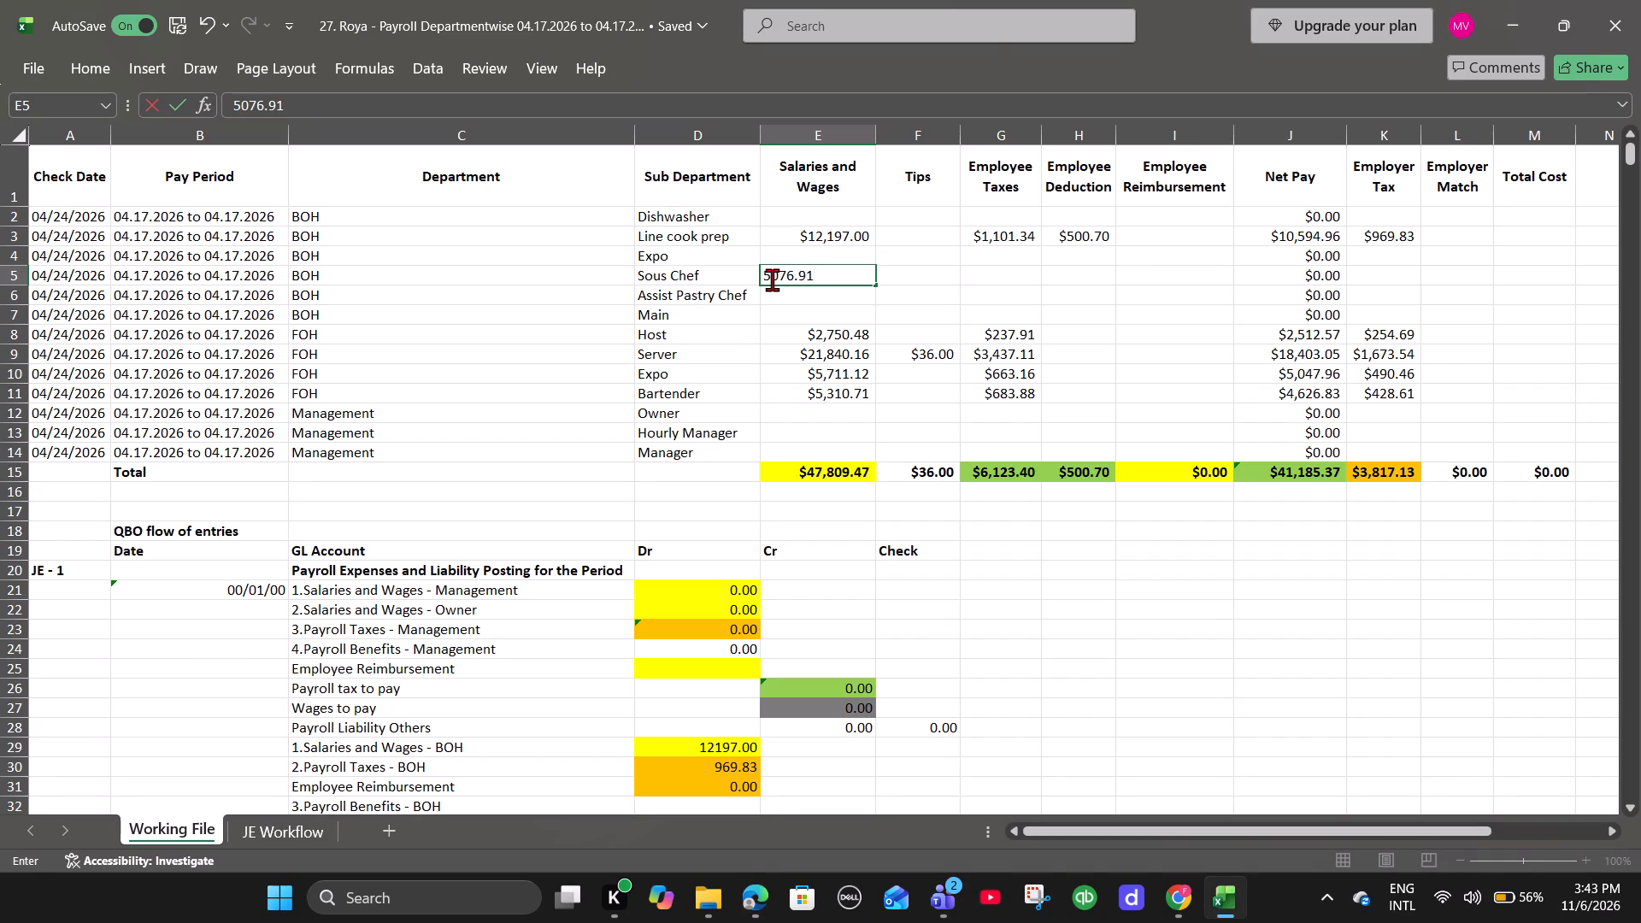
pyautogui.press('Right')
# Enter 719.53 as the Employee Taxes for the BOH Sous Chef row, from the PDF's Sous Chef department totals.
pyautogui.hotkey('alt', 'Tab')
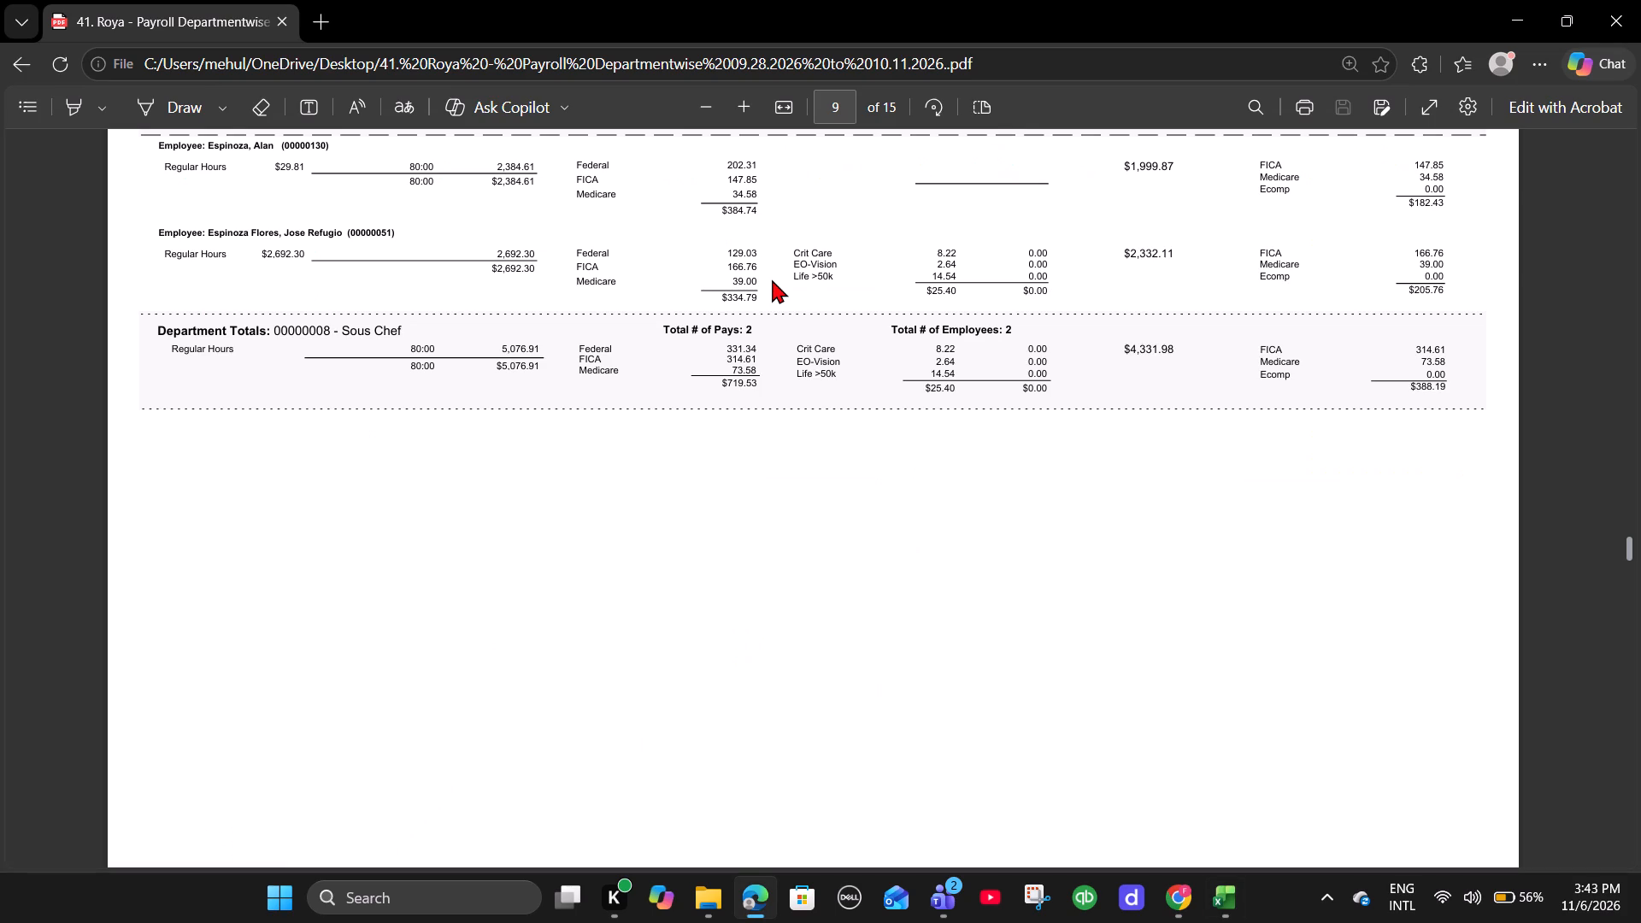
pyautogui.hotkey('alt', 'Tab')
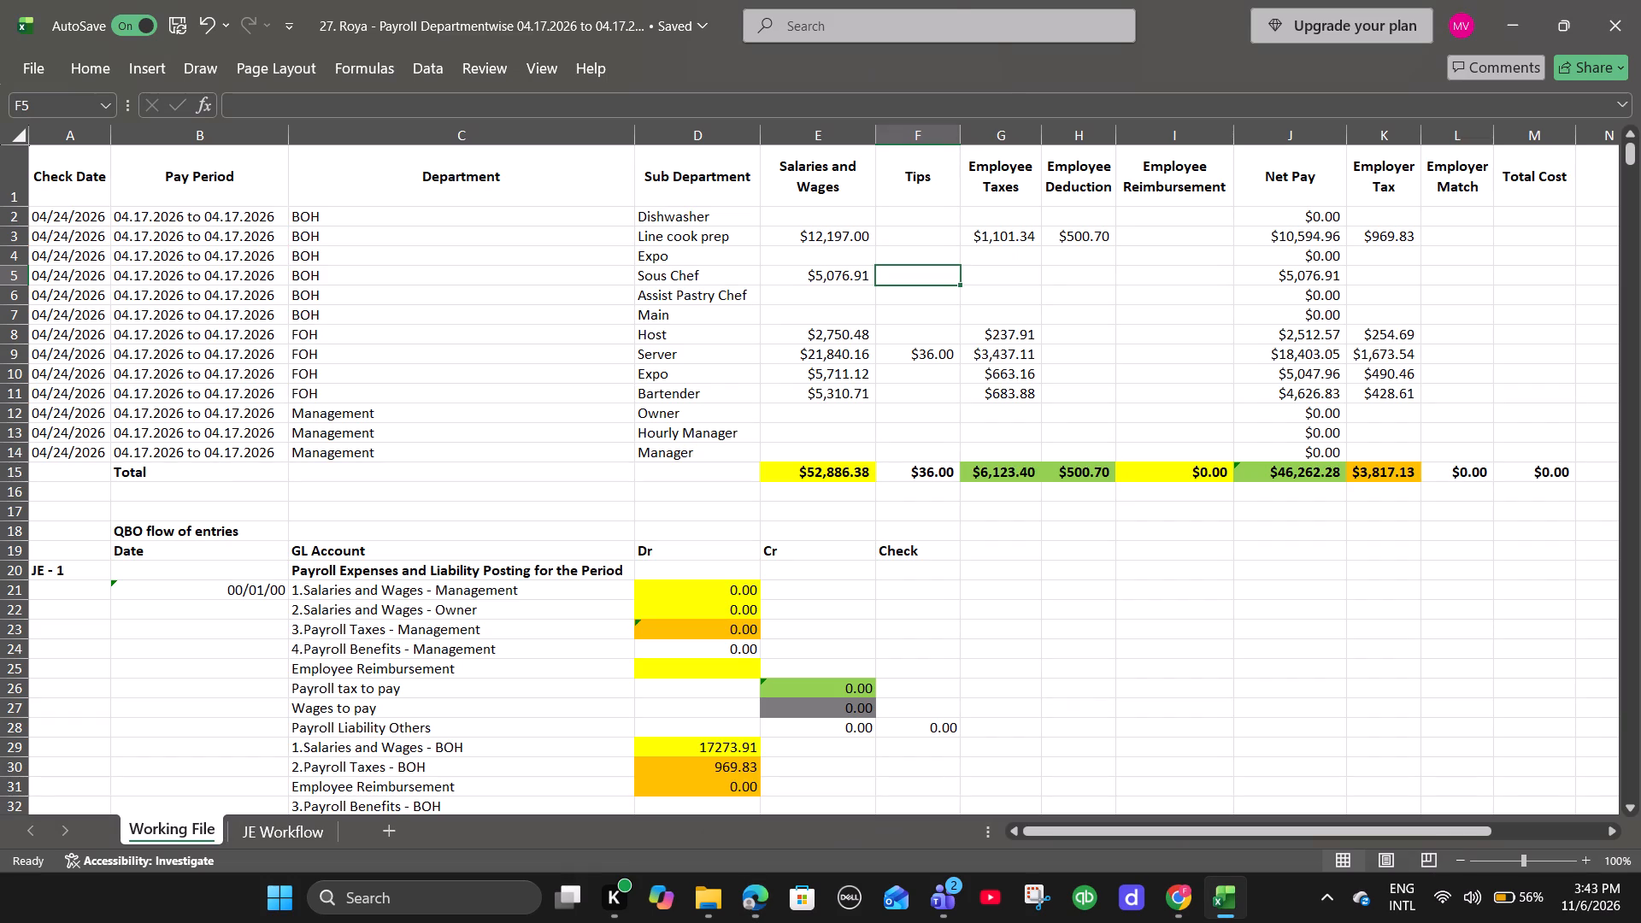
pyautogui.press('Right')
pyautogui.write('719.')
pyautogui.hotkey('alt', 'Tab')
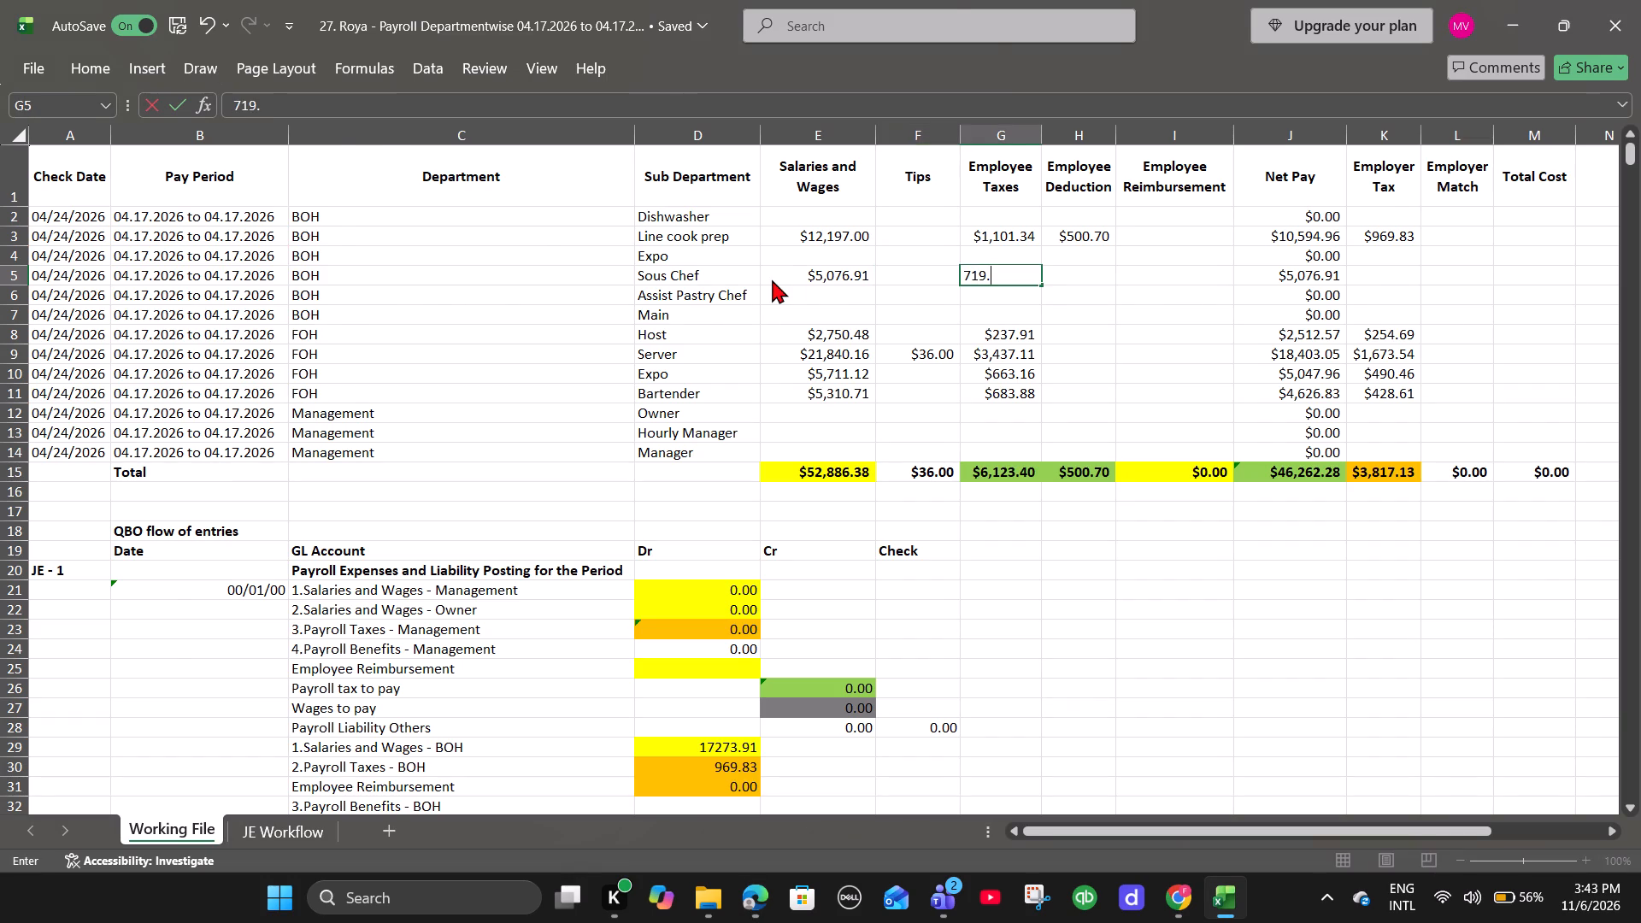
pyautogui.hotkey('alt', 'Tab')
pyautogui.write('53')
pyautogui.press('Right')
# Enter 25.40 as the Employee Deduction for the BOH Sous Chef row, from the PDF's Sous Chef department totals.
pyautogui.hotkey('alt', 'Tab')
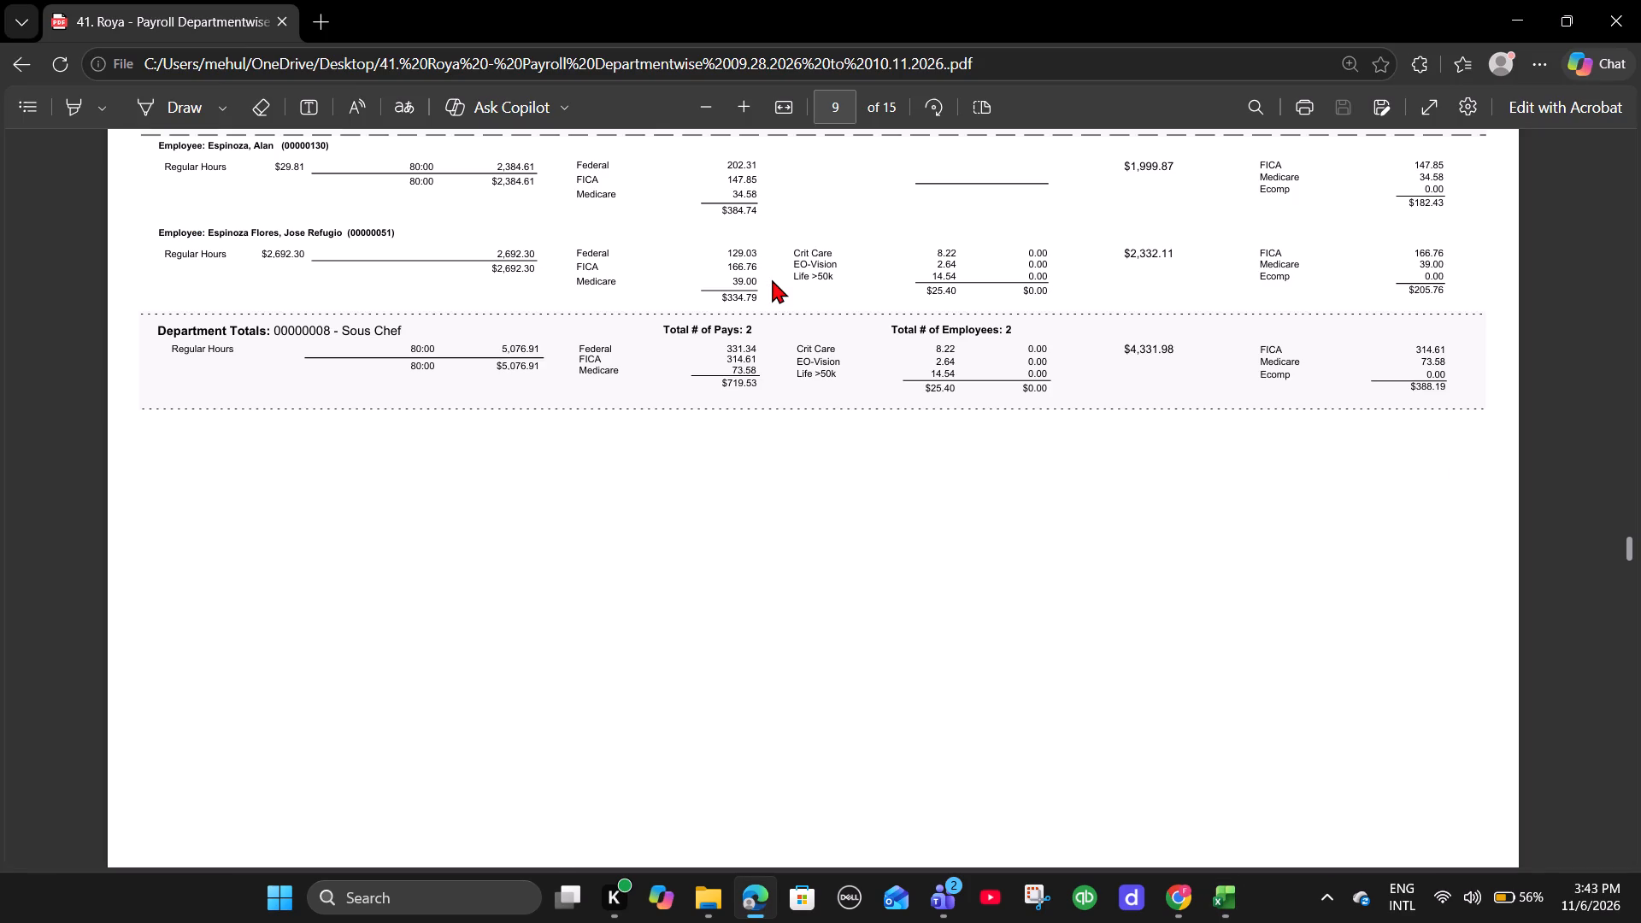
pyautogui.hotkey('alt', 'Tab')
pyautogui.write('25.40')
pyautogui.press('Right')
# Enter 388.19 as the Employer Tax for the BOH Sous Chef row, from the PDF's Sous Chef department totals.
pyautogui.hotkey('alt', 'Tab')
pyautogui.hotkey('alt', 'Tab')
pyautogui.press('Right')
pyautogui.press('Right')
pyautogui.hotkey('alt', 'Tab')
pyautogui.hotkey('alt', 'Tab')
pyautogui.write('388.19')
pyautogui.press('Right')
# Locate the Dishwasher totals on page 10 of the payroll PDF and enter 2574.28 as the BOH Dishwasher row's Salaries and Wages.
pyautogui.hotkey('alt', 'Tab')
pyautogui.scroll(-7, 794, 238)
pyautogui.scroll(-3, 768, 346)
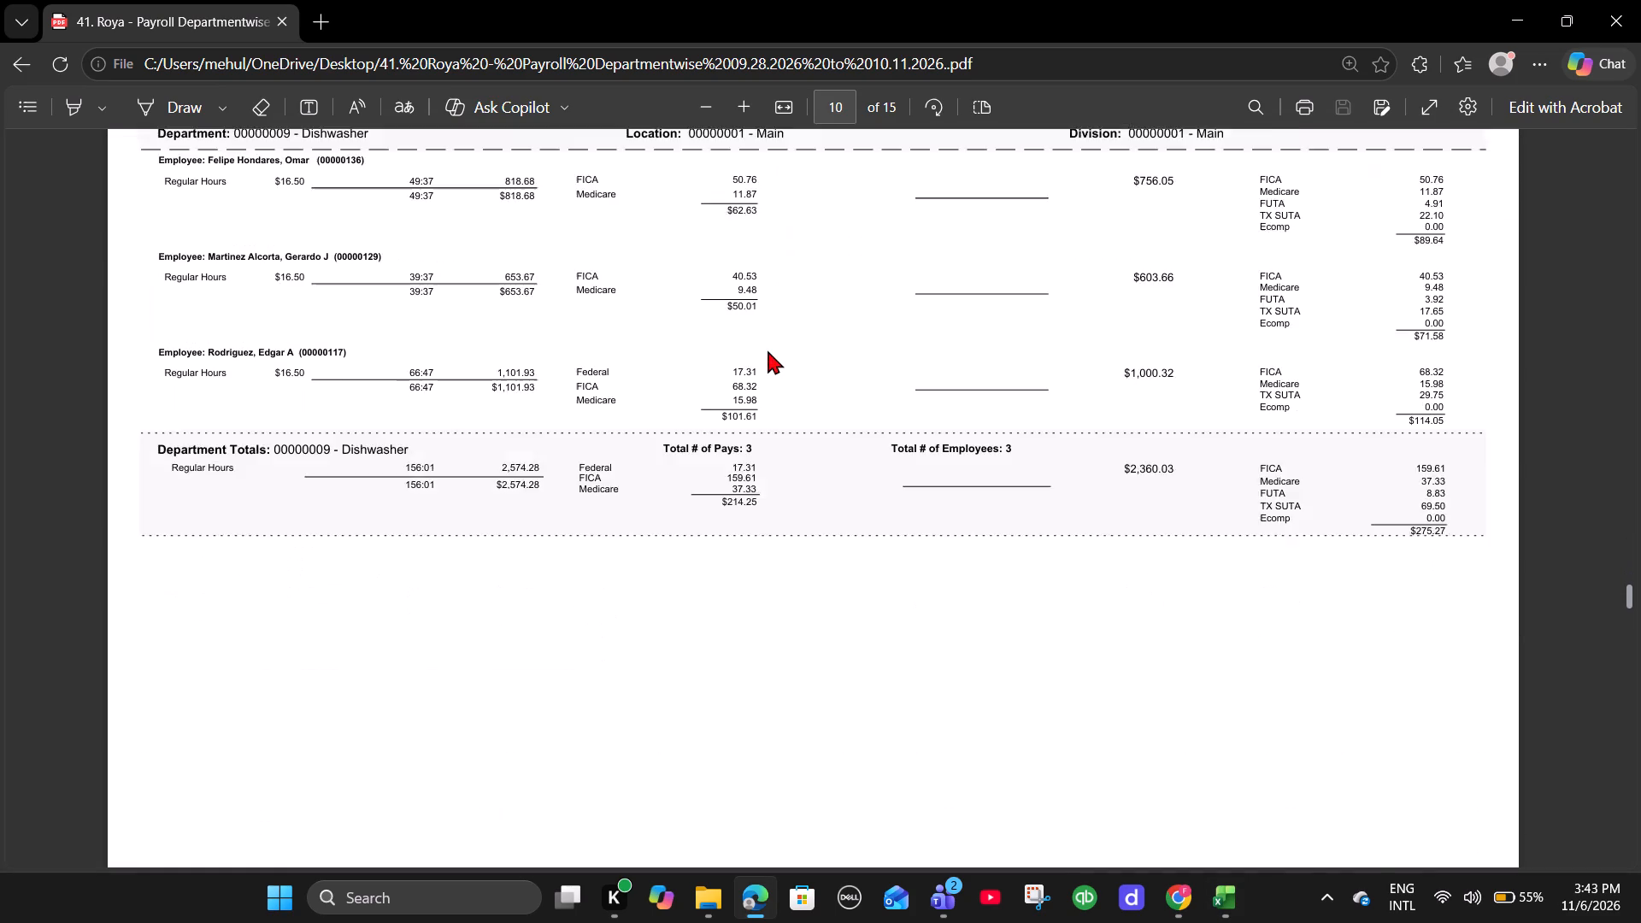
pyautogui.scroll(-2, 768, 350)
pyautogui.hotkey('alt', 'Tab')
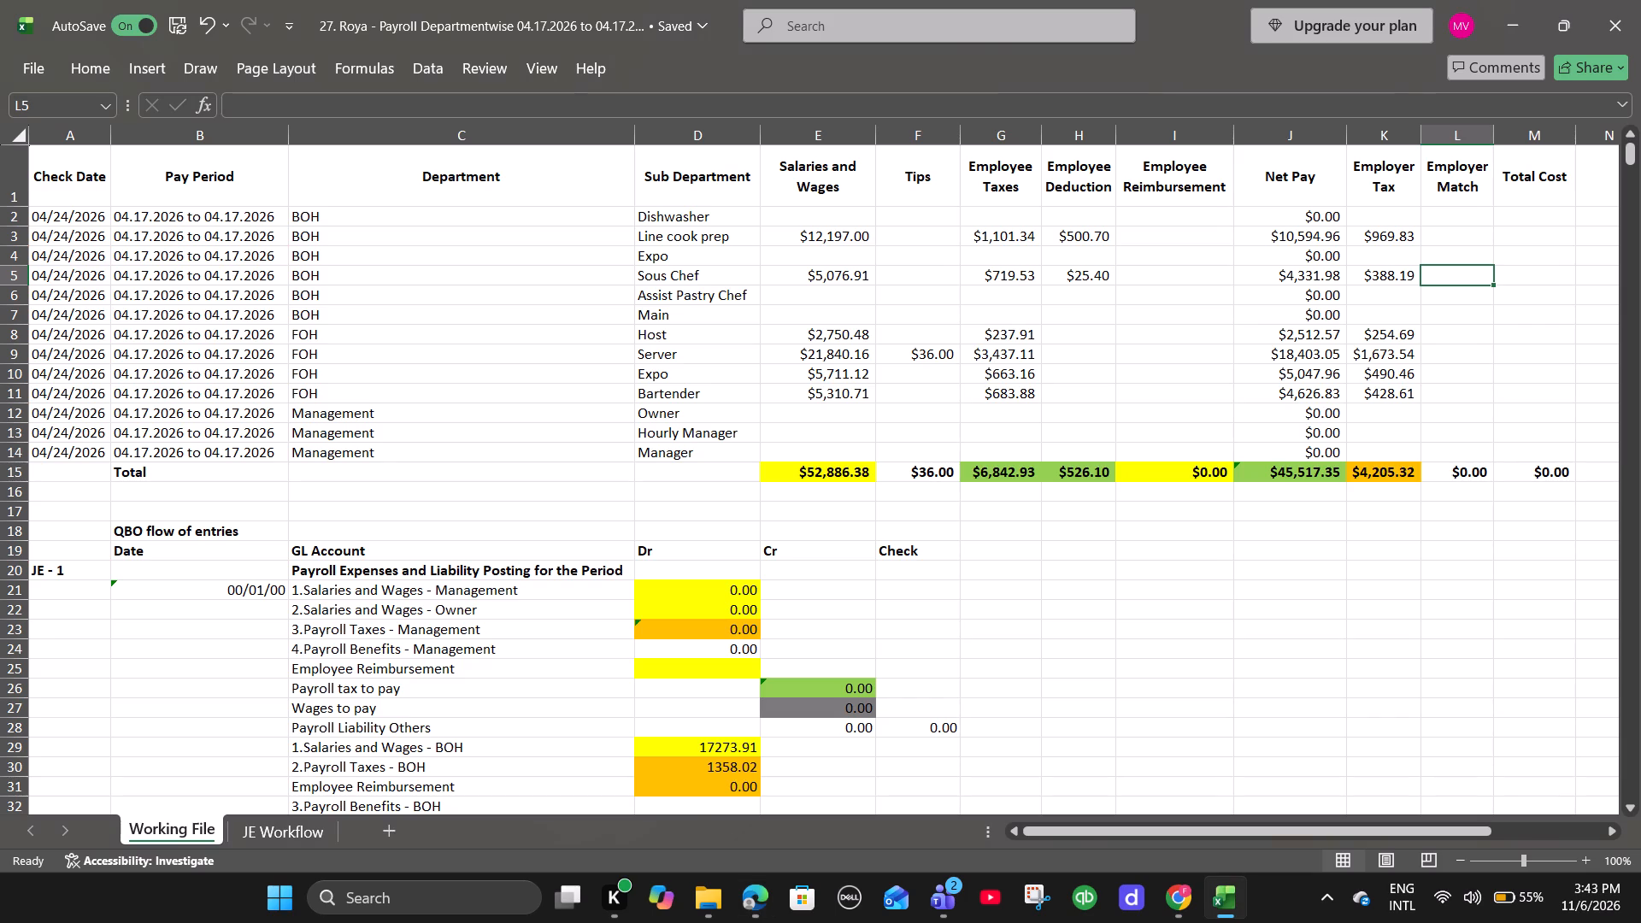
pyautogui.click(799, 204)
pyautogui.click(801, 220)
pyautogui.hotkey('alt', 'Tab')
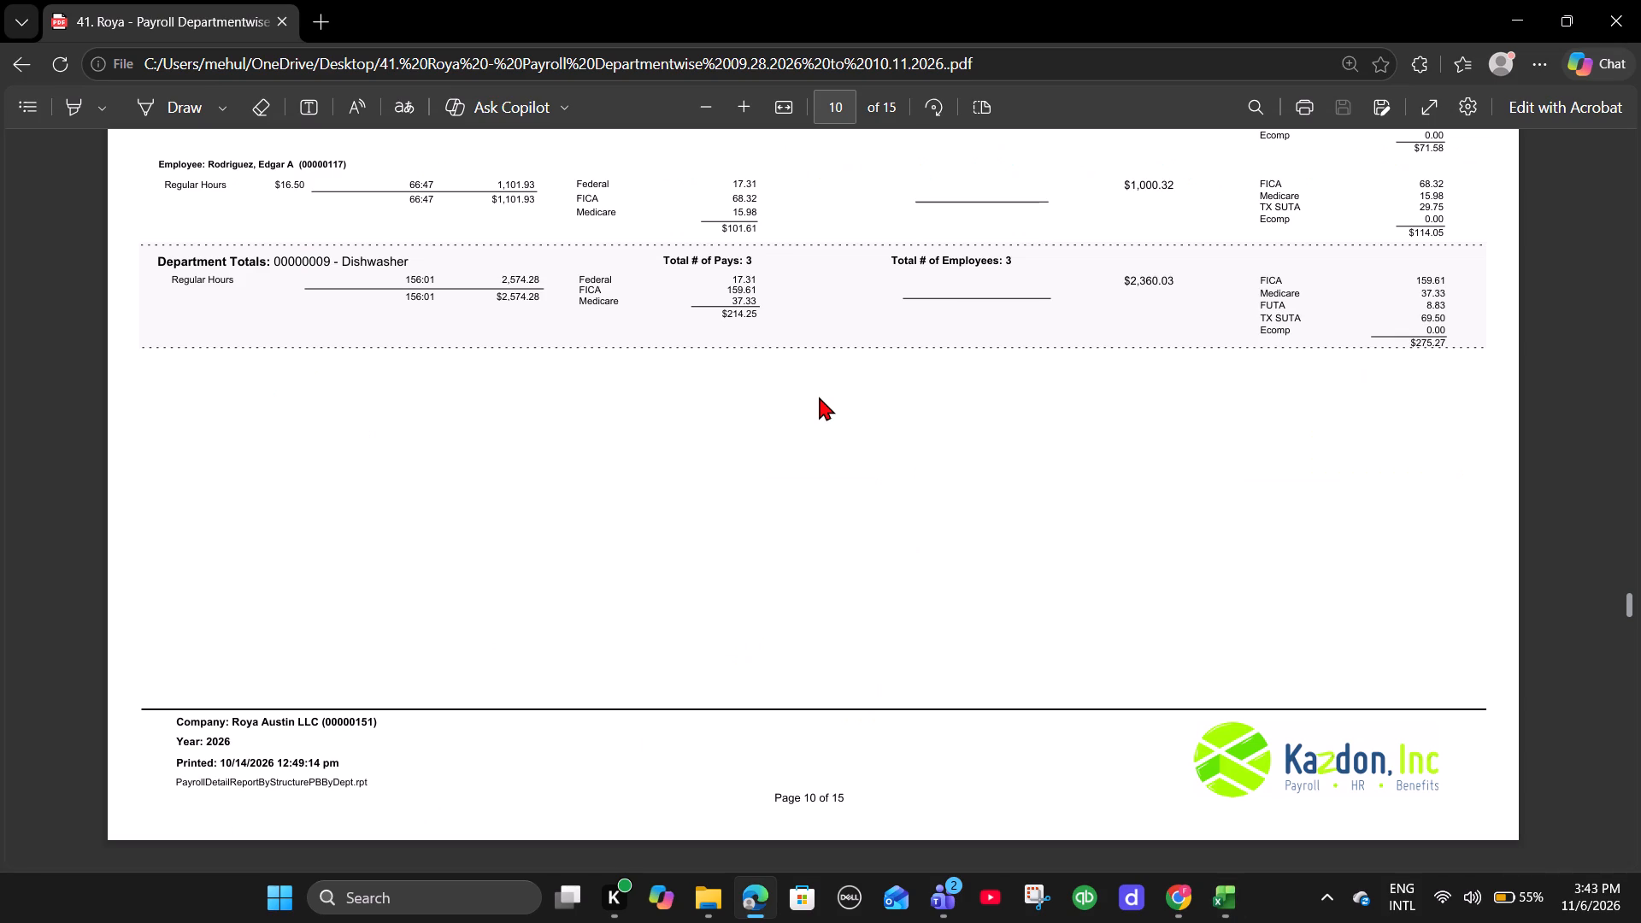
pyautogui.hotkey('alt', 'Tab')
pyautogui.hotkey('alt', 'Tab')
pyautogui.hotkey('alt', 'Tab')
pyautogui.write('2574.')
pyautogui.hotkey('alt', 'Tab')
pyautogui.hotkey('alt', 'Tab')
pyautogui.write('28')
pyautogui.press('Right')
# Enter 214.25 as the Employee Taxes for the BOH Dishwasher row, from the PDF's Dishwasher department totals.
pyautogui.hotkey('alt', 'Tab')
pyautogui.hotkey('alt', 'Tab')
pyautogui.press('Right')
pyautogui.write('214.25')
pyautogui.press('Right')
# Enter 275.27 as the Employer Tax for the BOH Dishwasher row, from the PDF's Dishwasher department totals.
pyautogui.hotkey('alt', 'Tab')
pyautogui.hotkey('alt', 'Tab')
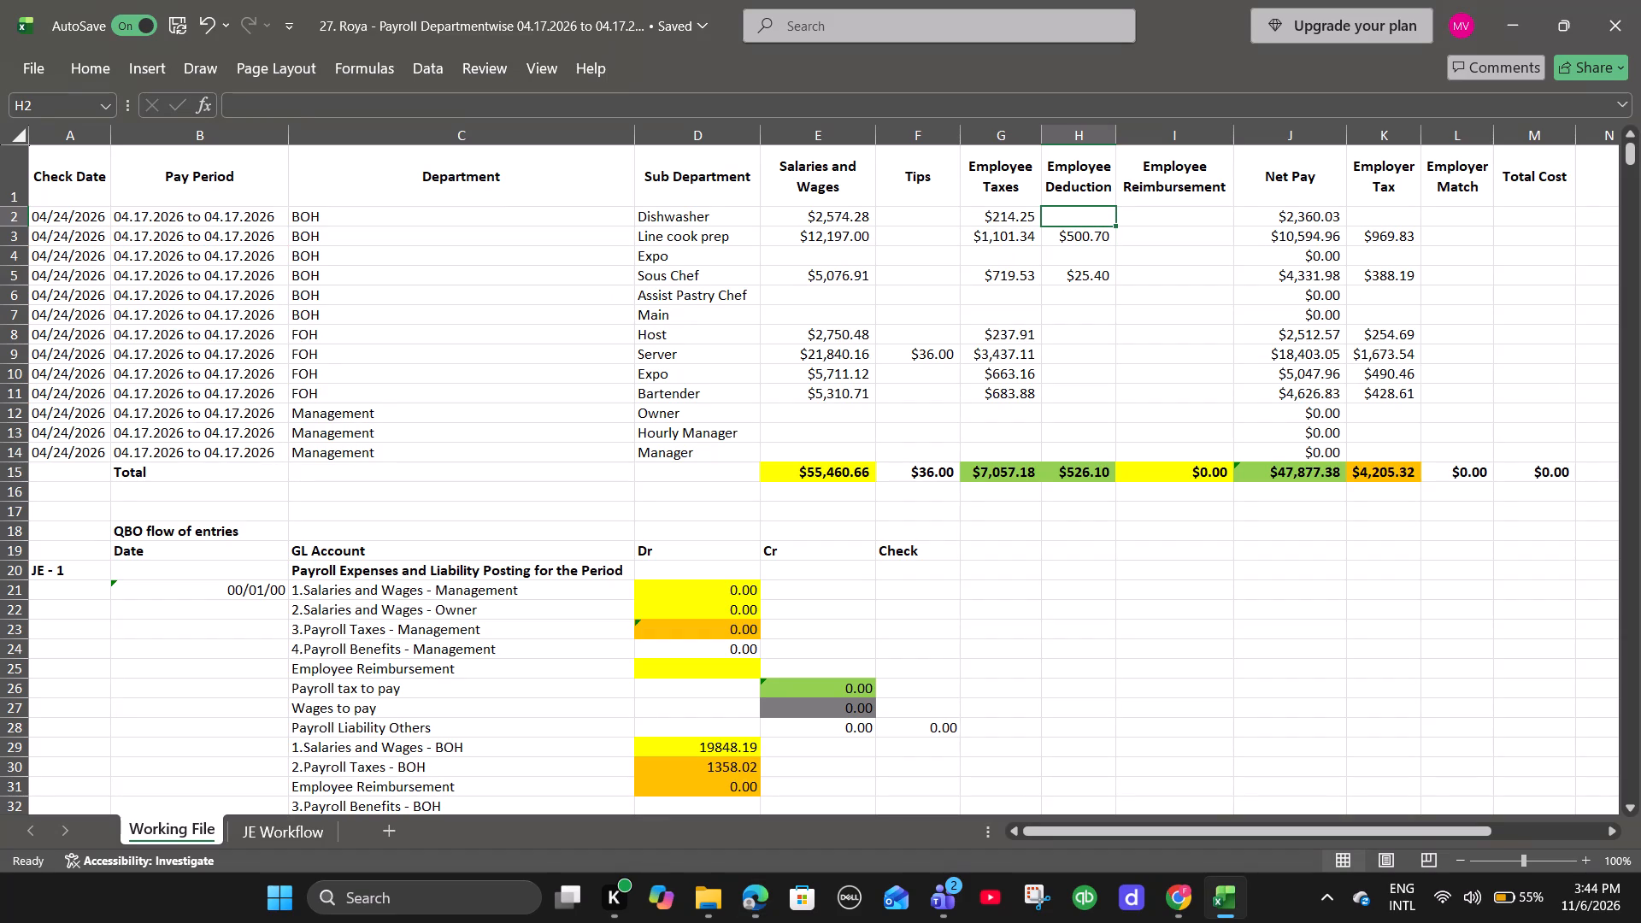
pyautogui.press('Right')
pyautogui.press('Right')
pyautogui.press('Right')
pyautogui.hotkey('alt', 'Tab')
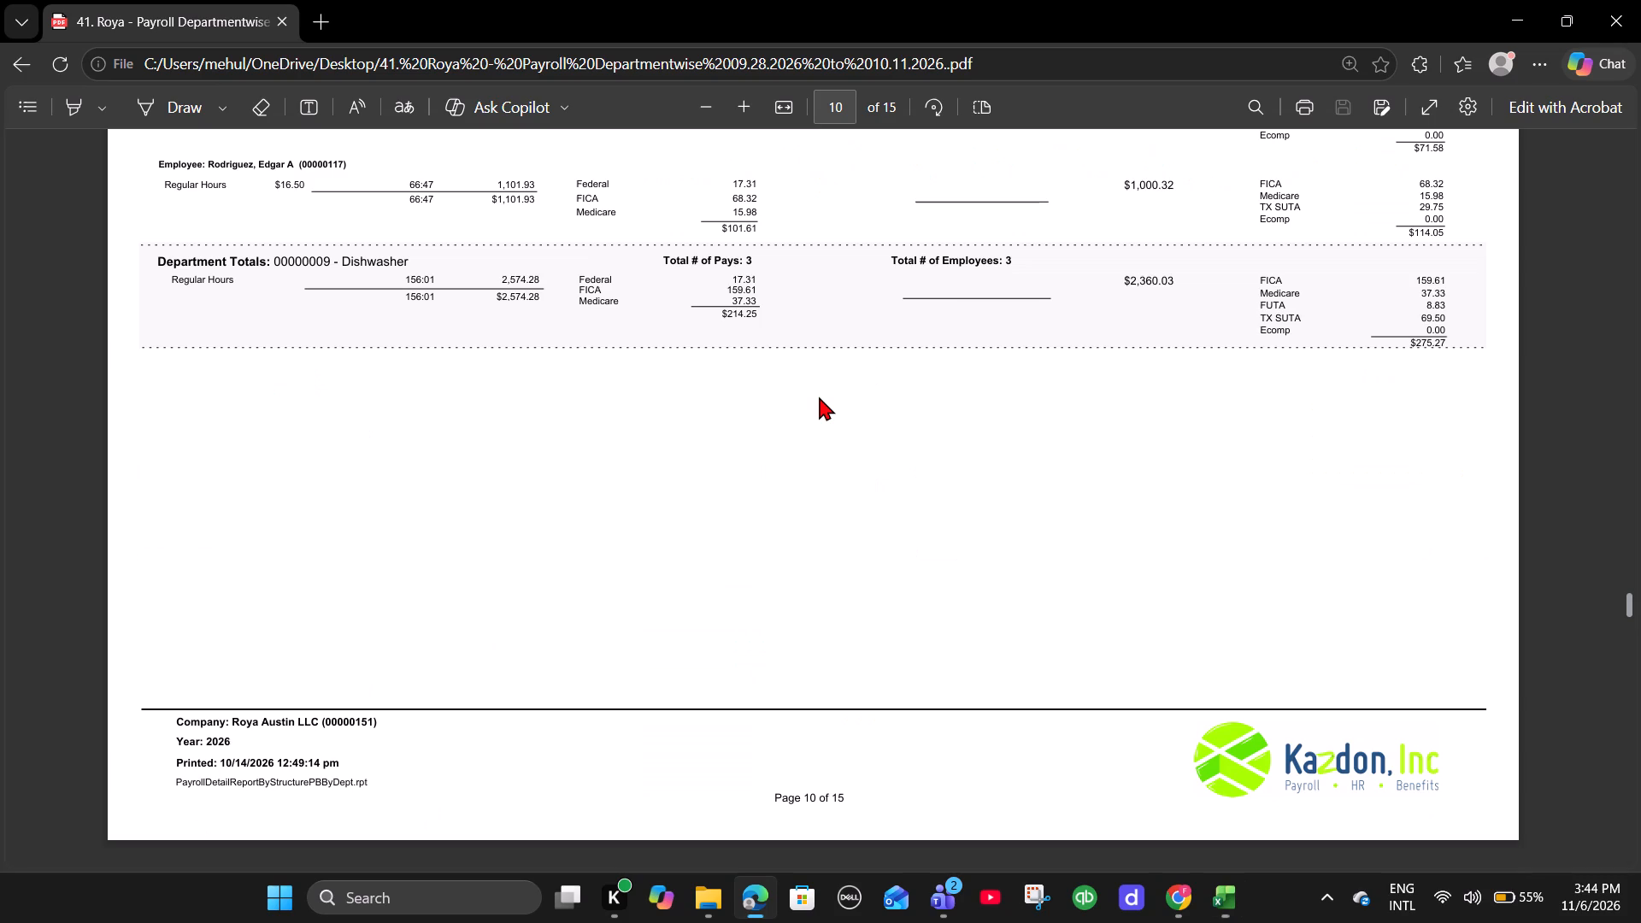
pyautogui.hotkey('alt', 'Tab')
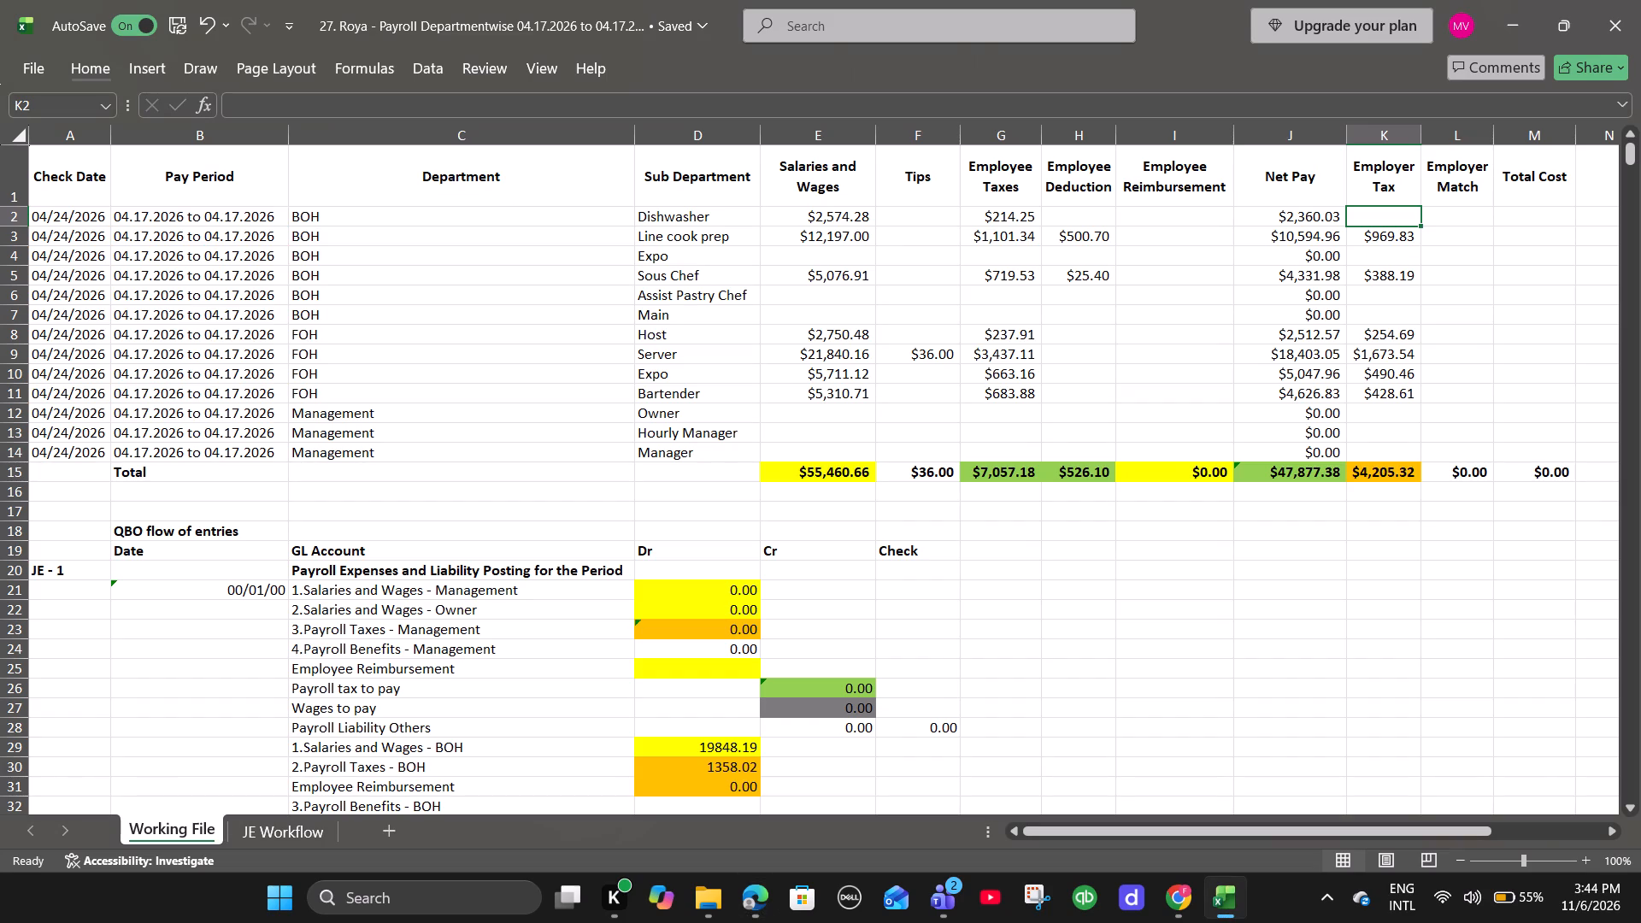
pyautogui.write('275.27')
pyautogui.press('Right')
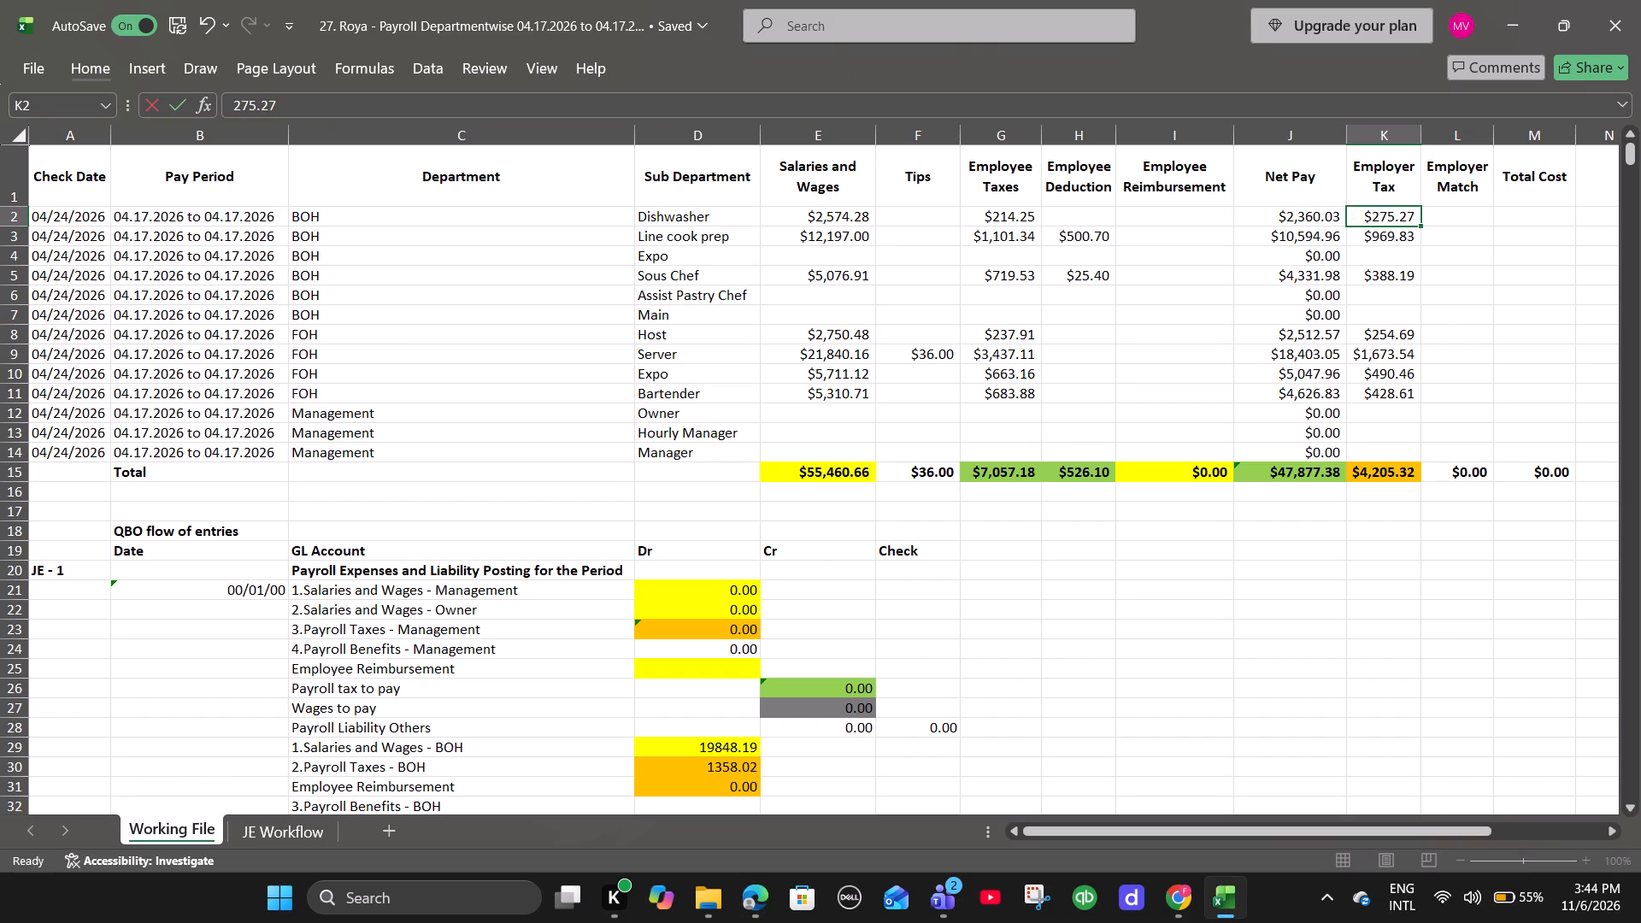
# Locate the General Manager totals on page 11 of the payroll PDF and enter 3269.23 as the Management Manager row's Salaries and Wages.
pyautogui.hotkey('alt', 'Tab')
pyautogui.scroll(-3, 819, 397)
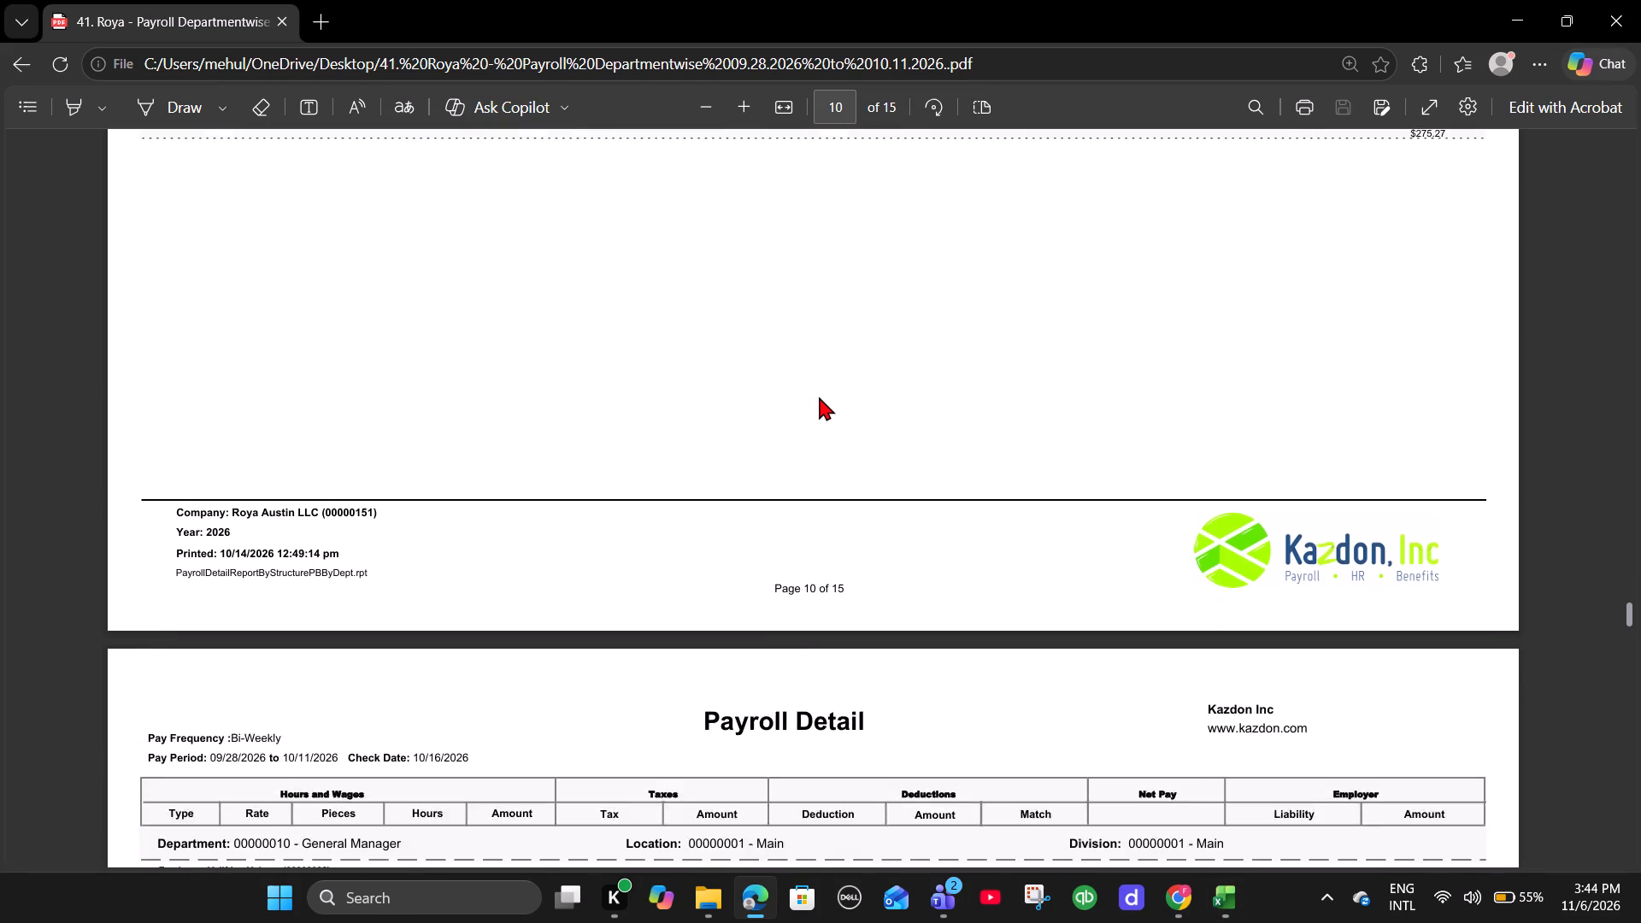
pyautogui.scroll(-5, 819, 397)
pyautogui.hotkey('alt', 'Tab')
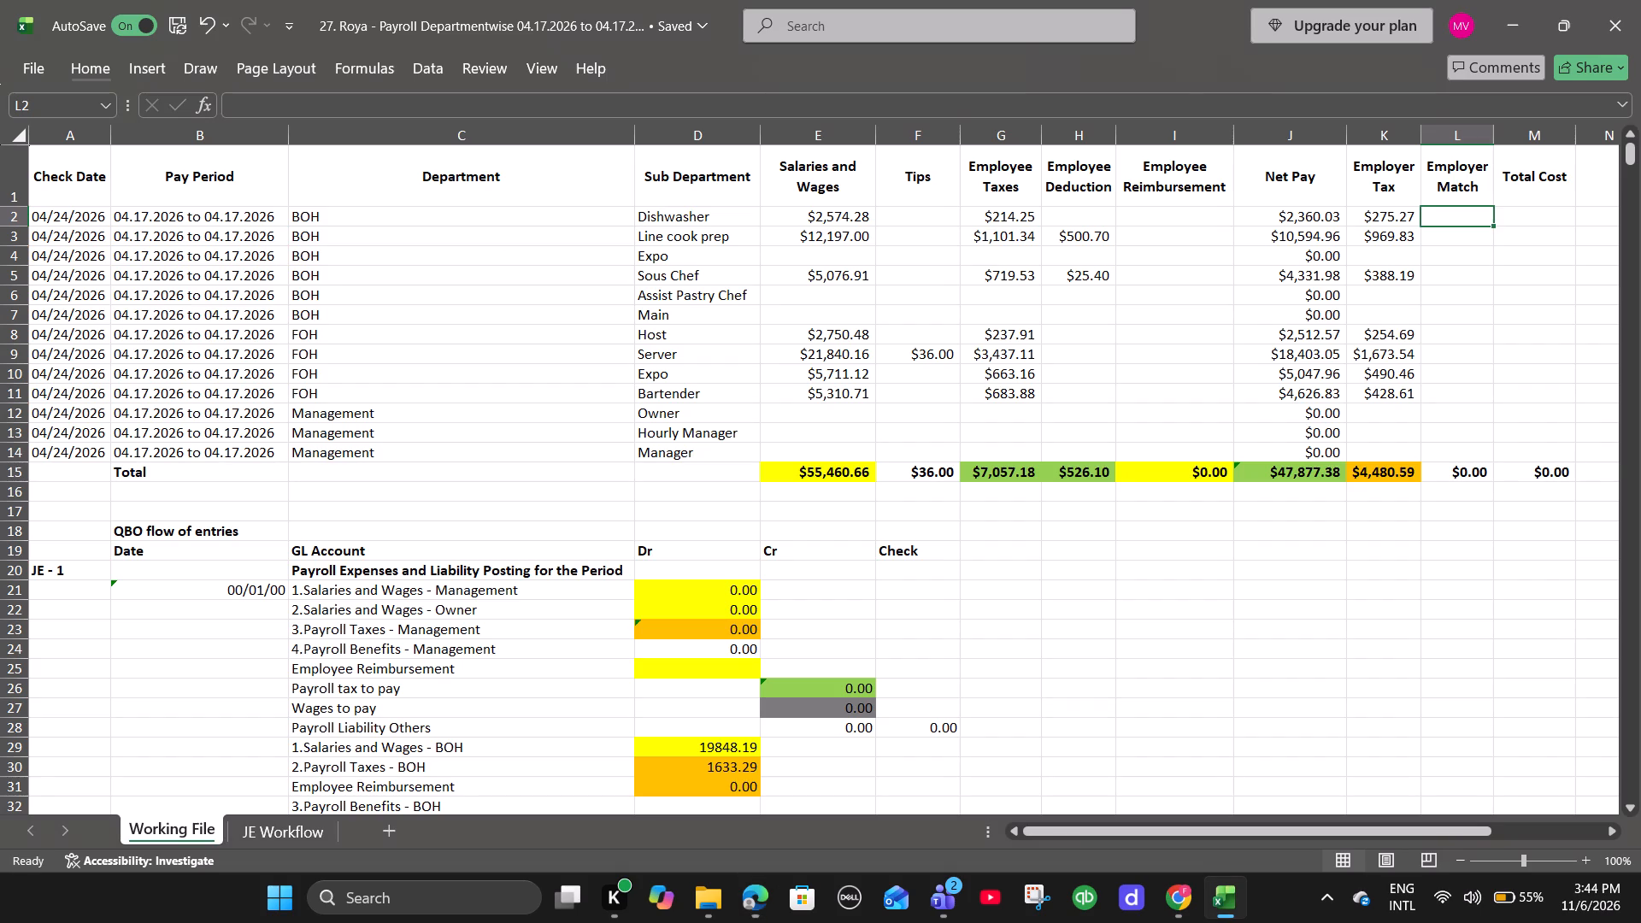
pyautogui.click(807, 448)
pyautogui.press('=')
pyautogui.hotkey('alt', 'Tab')
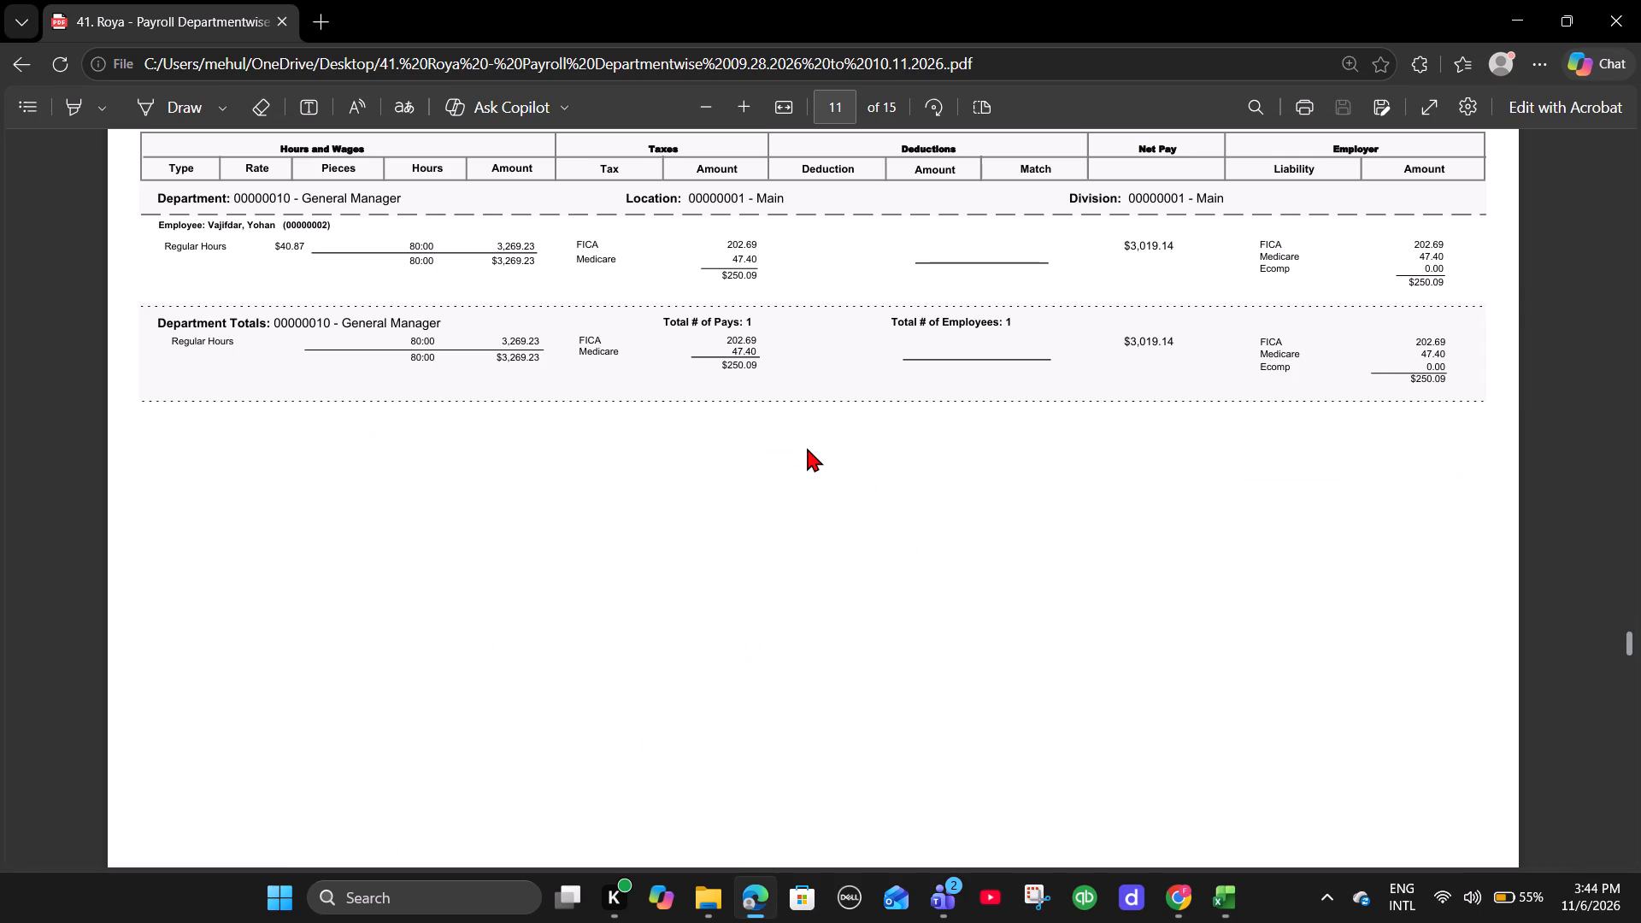
pyautogui.hotkey('alt', 'Tab')
pyautogui.write('3269.23')
pyautogui.press('Right')
# Enter 250.09 as the Employee Taxes for the Management Manager row, from the PDF's General Manager department totals.
pyautogui.hotkey('alt', 'Tab')
pyautogui.hotkey('alt', 'Tab')
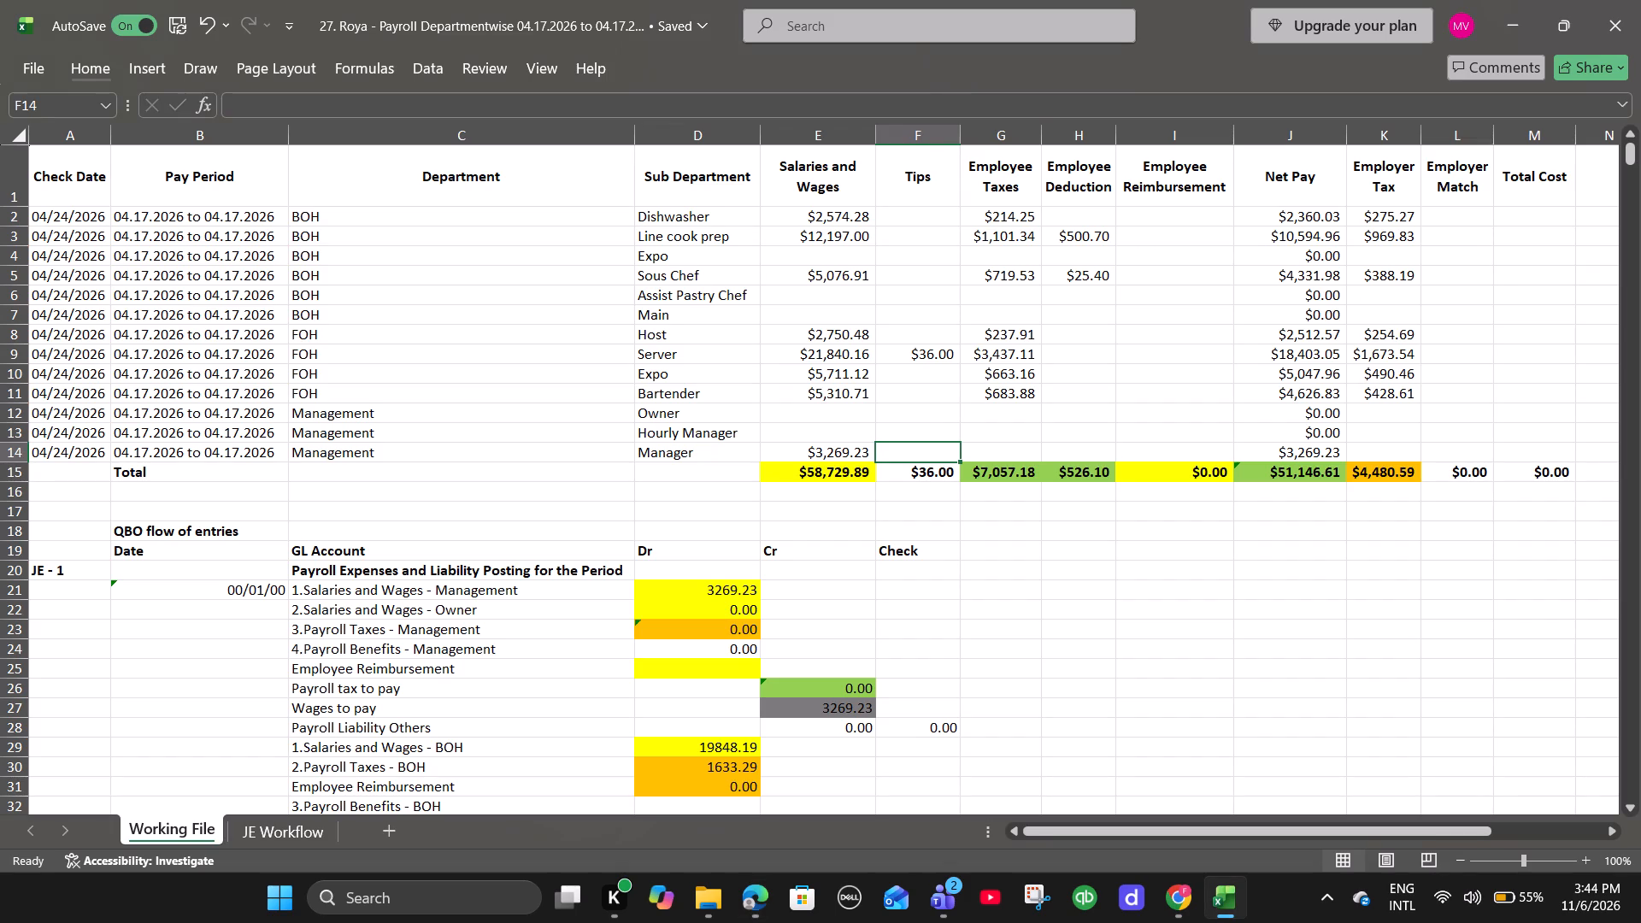
pyautogui.press('Right')
pyautogui.write('=250.09')
pyautogui.press('Right')
# Enter 250.09 as the Employer Tax for the Management Manager row, from the PDF's General Manager department totals.
pyautogui.hotkey('alt', 'Tab')
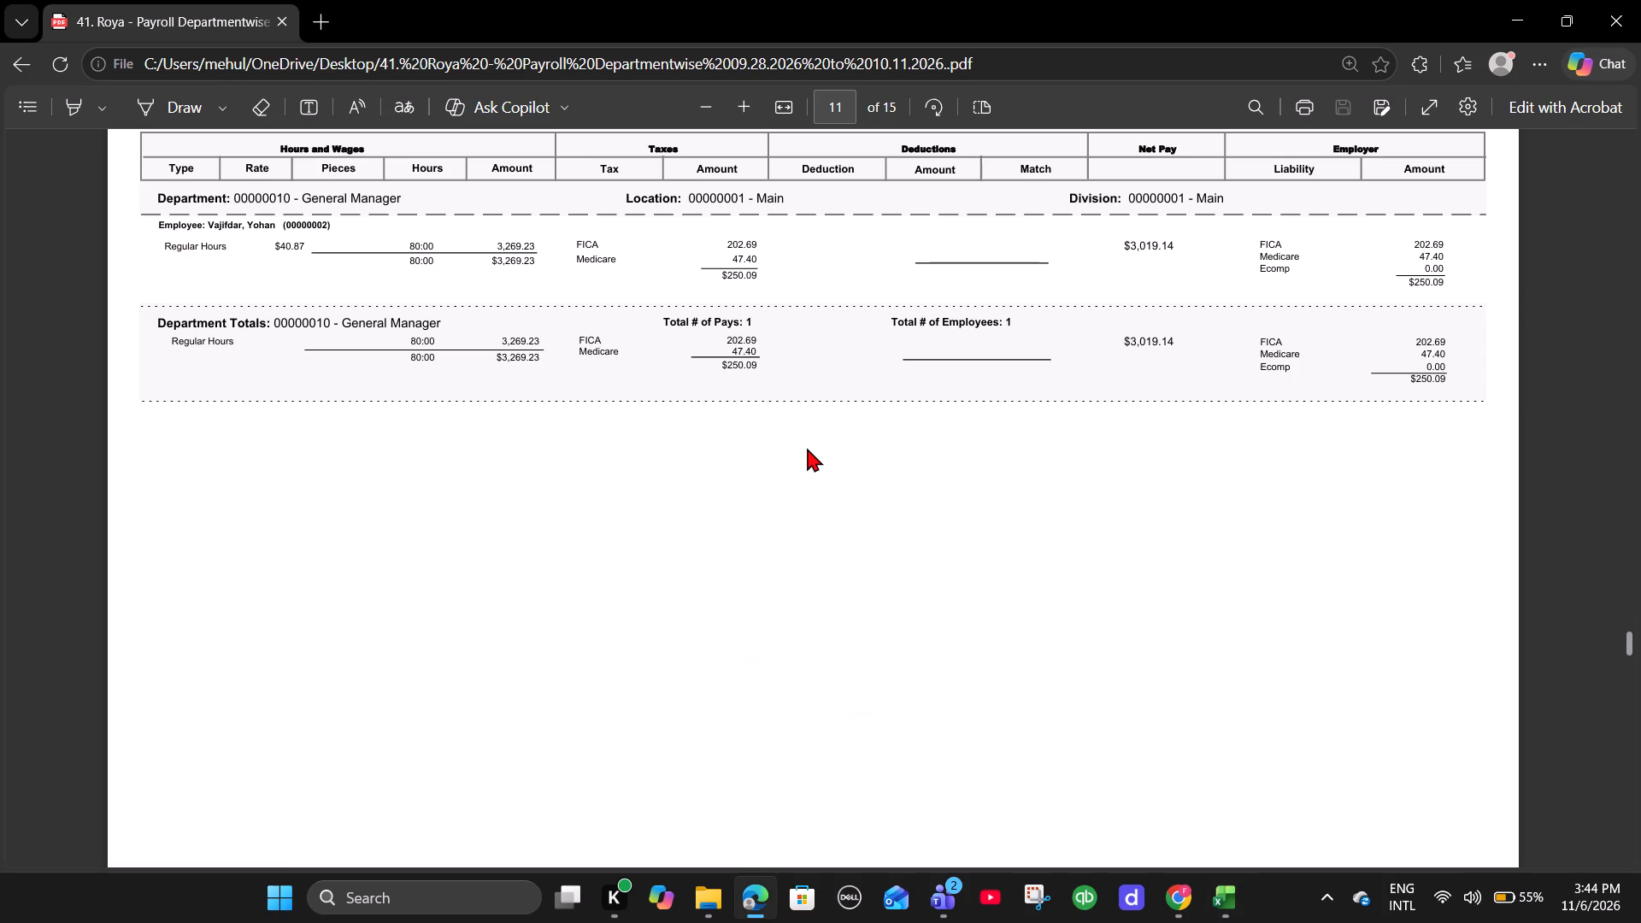
pyautogui.hotkey('alt', 'Tab')
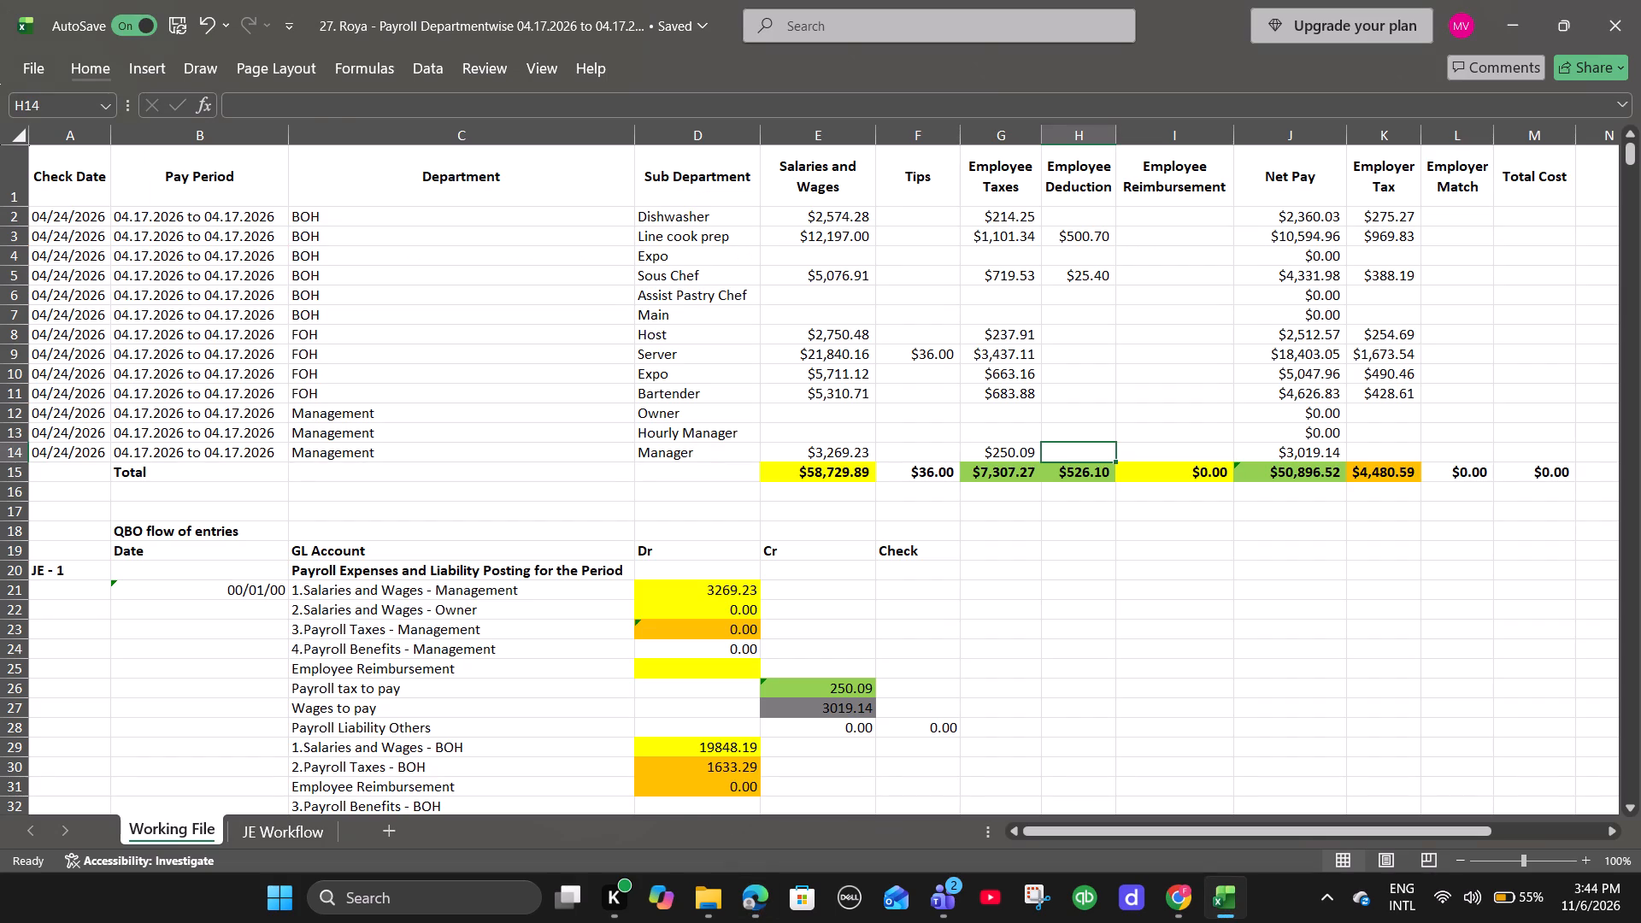
pyautogui.press('Right')
pyautogui.press('Right')
pyautogui.press('Right')
pyautogui.hotkey('alt', 'Tab')
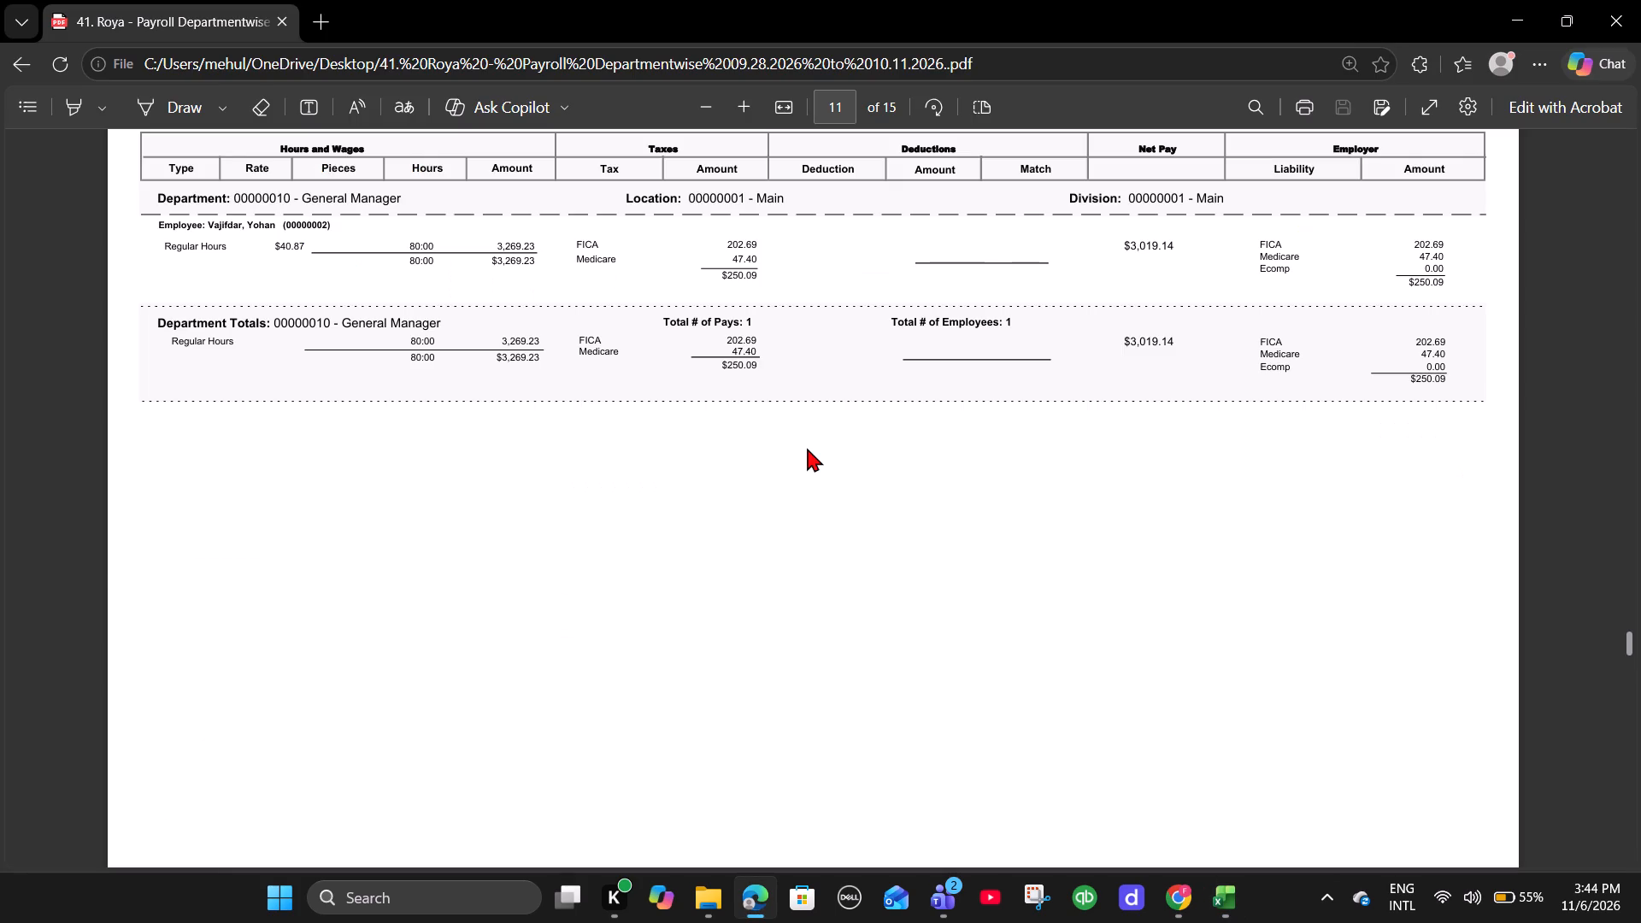
pyautogui.hotkey('alt', 'Tab')
pyautogui.write('=250.09')
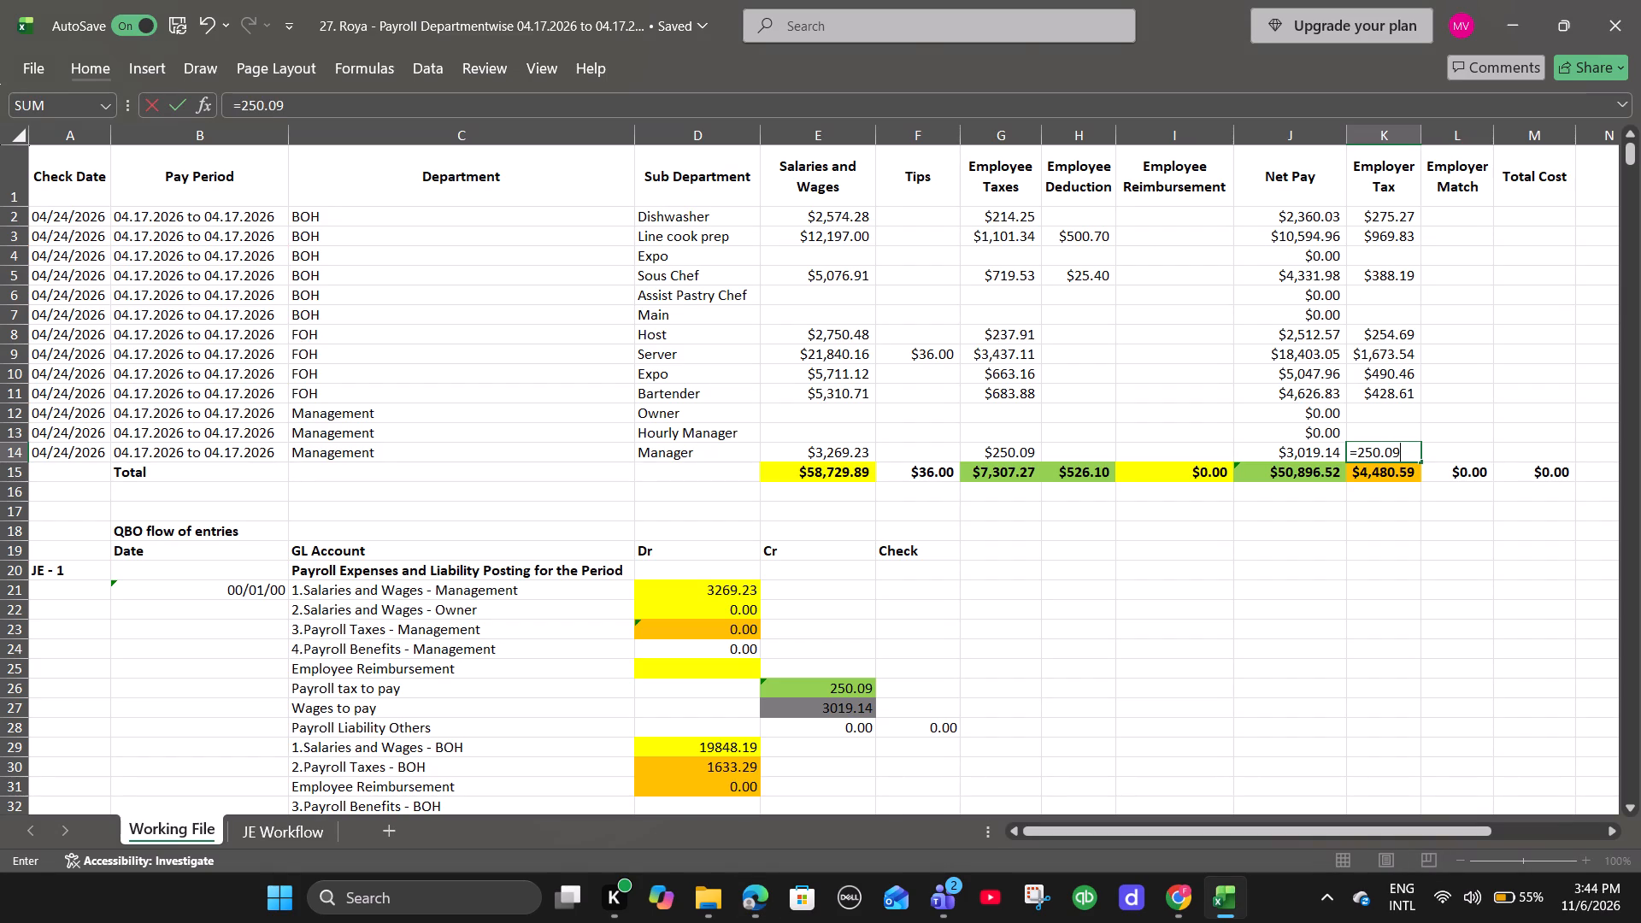
pyautogui.press('Right')
# Commit the 250.09 Employer Tax entry in the Management Manager row and return to that row's Salaries and Wages.
pyautogui.press('Left')
pyautogui.press('Left')
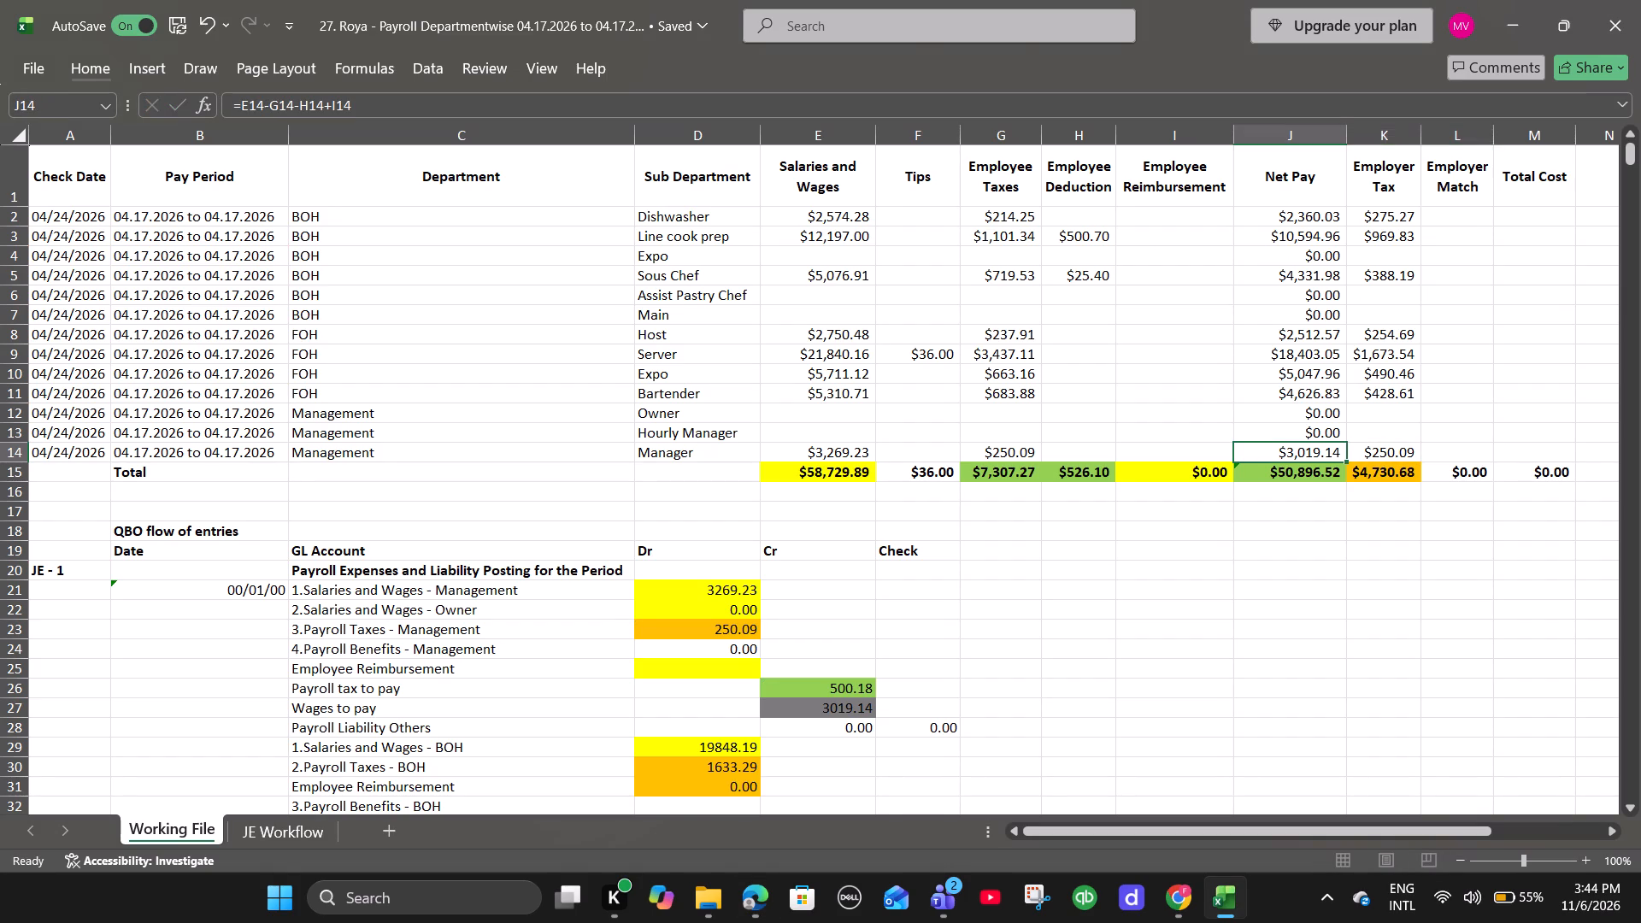
pyautogui.press('Left')
pyautogui.press('Left')
pyautogui.press('Left')
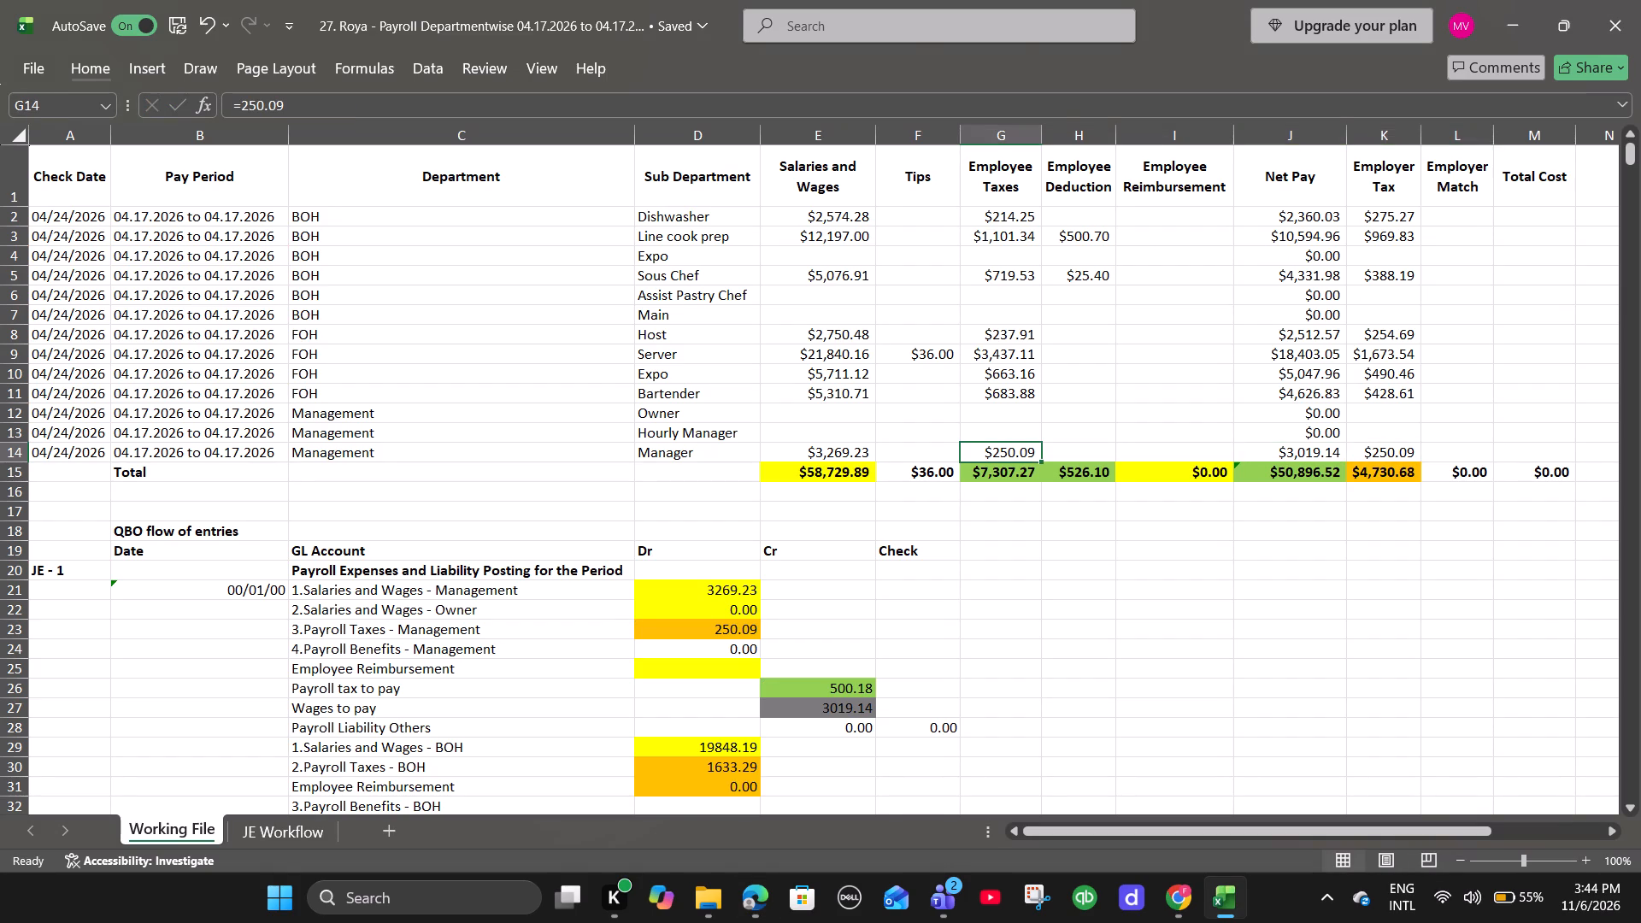
pyautogui.press('Left')
pyautogui.press('Left')
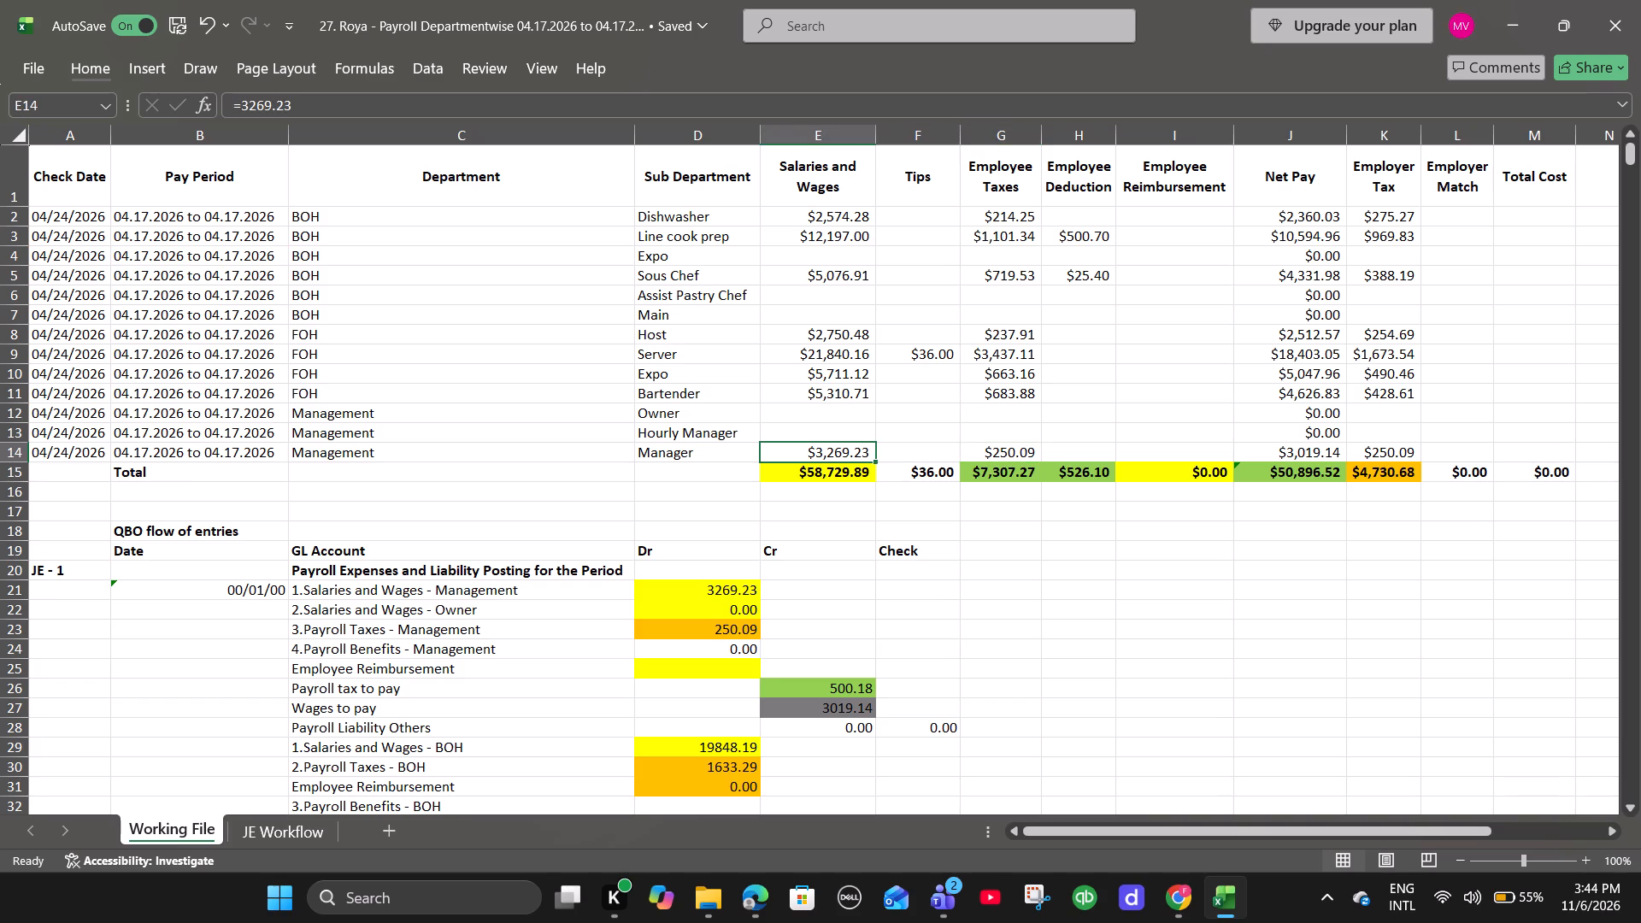
# Locate the Officer department totals on page 12 of the payroll PDF and enter 4461.52 as the Management Owner row's Salaries and Wages.
pyautogui.hotkey('alt', 'Tab')
pyautogui.scroll(-6, 953, 387)
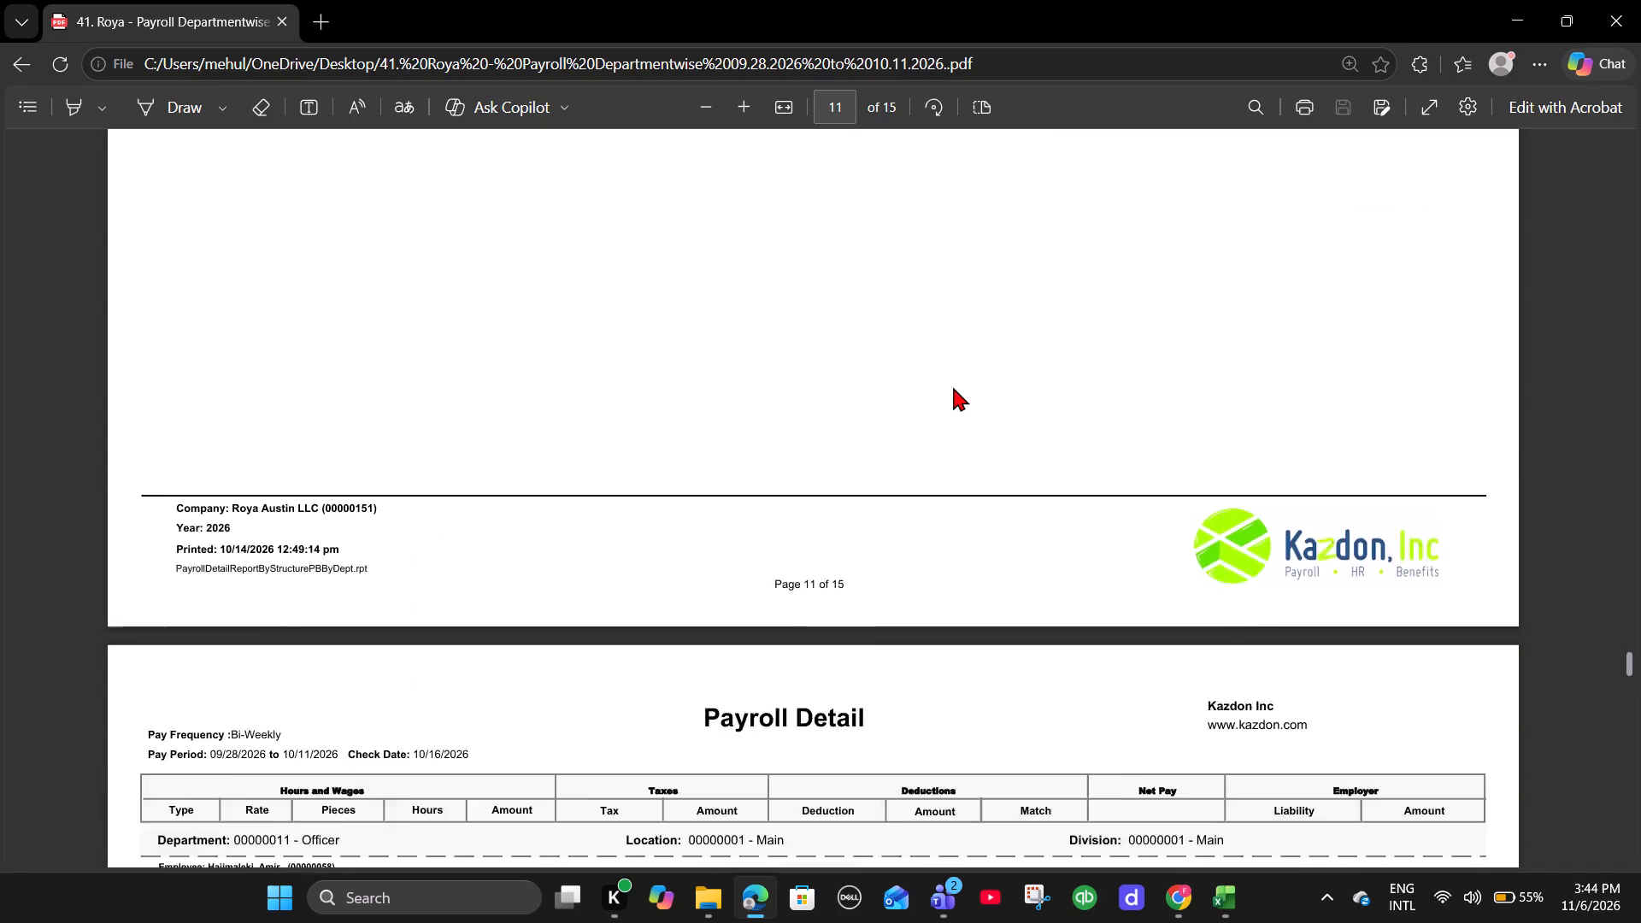
pyautogui.scroll(-5, 953, 387)
pyautogui.hotkey('alt', 'Tab')
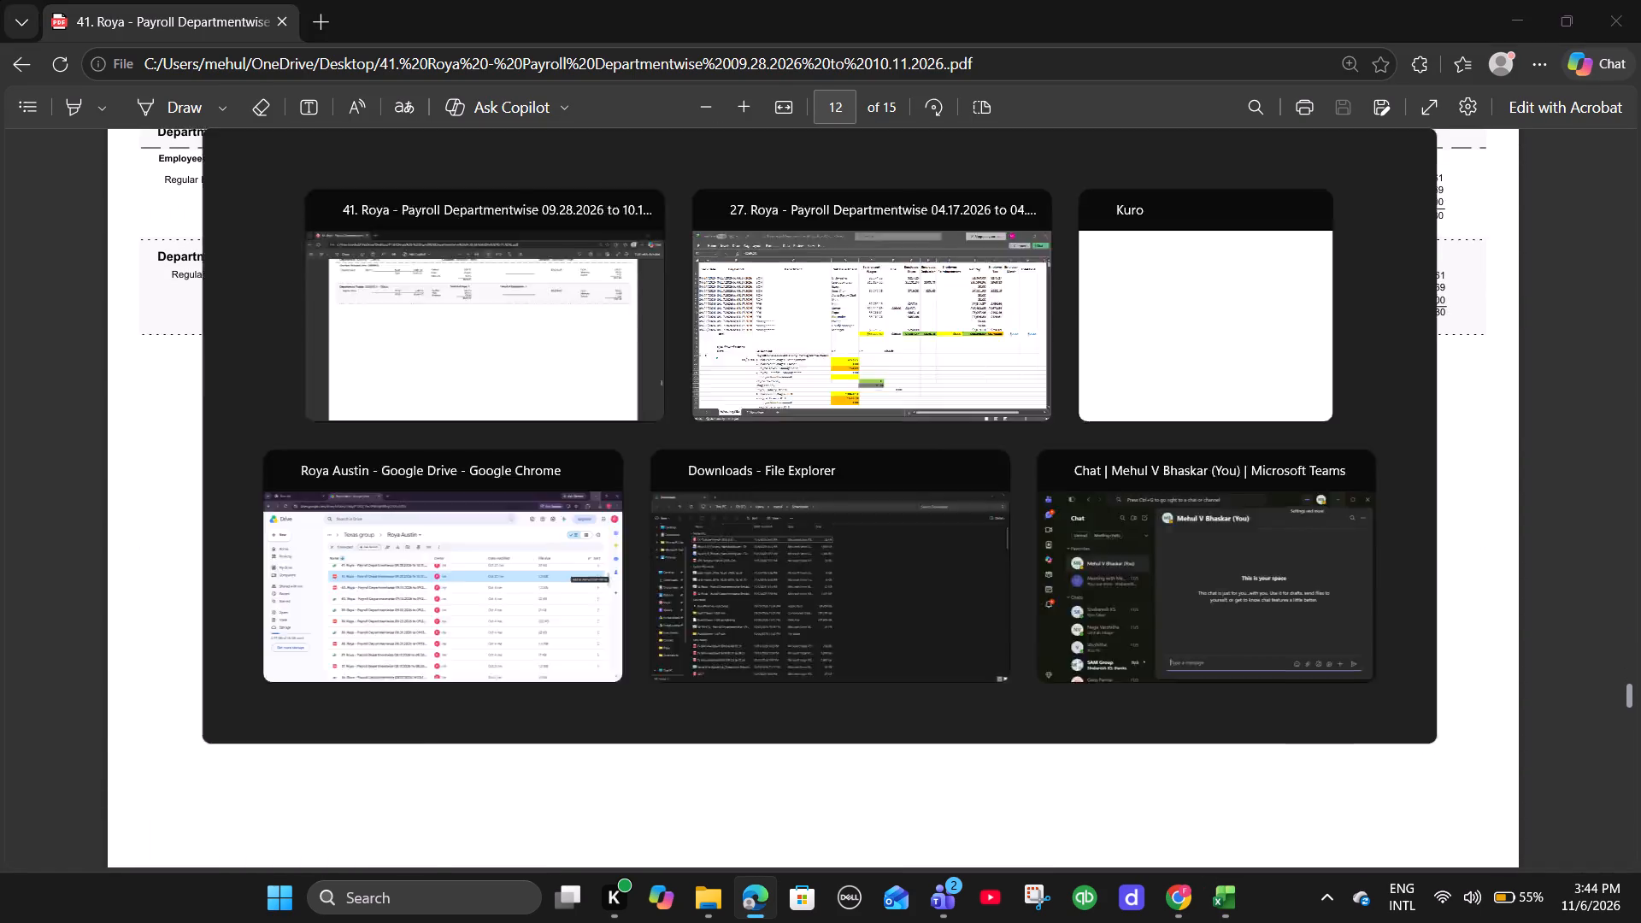
pyautogui.click(808, 411)
pyautogui.hotkey('alt', 'Tab')
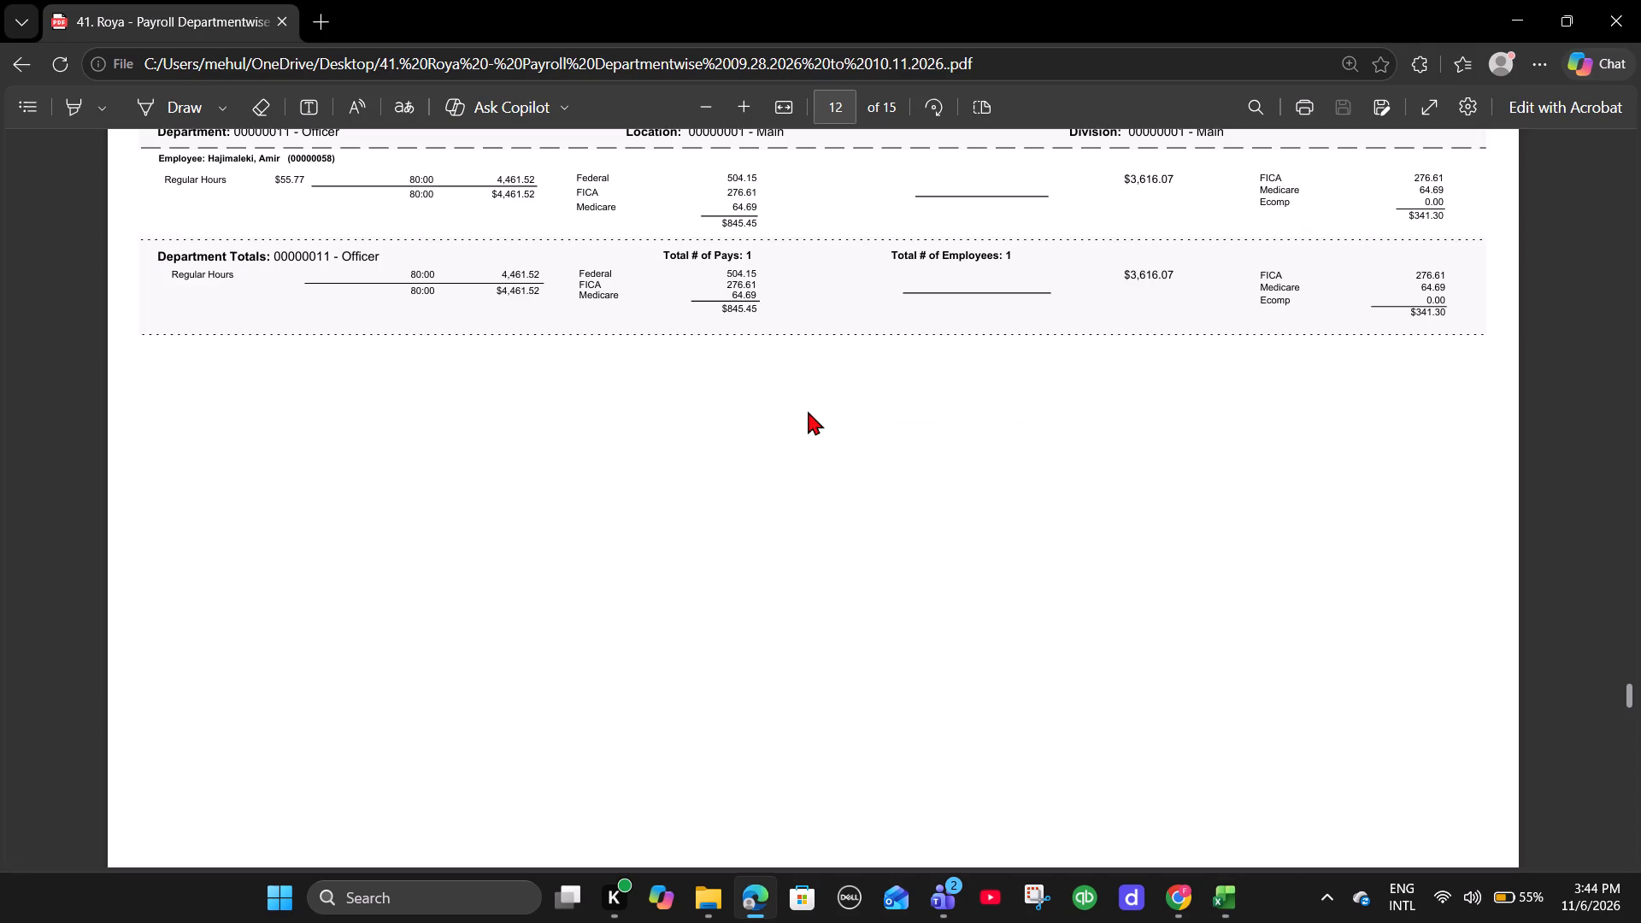
pyautogui.hotkey('alt', 'Tab')
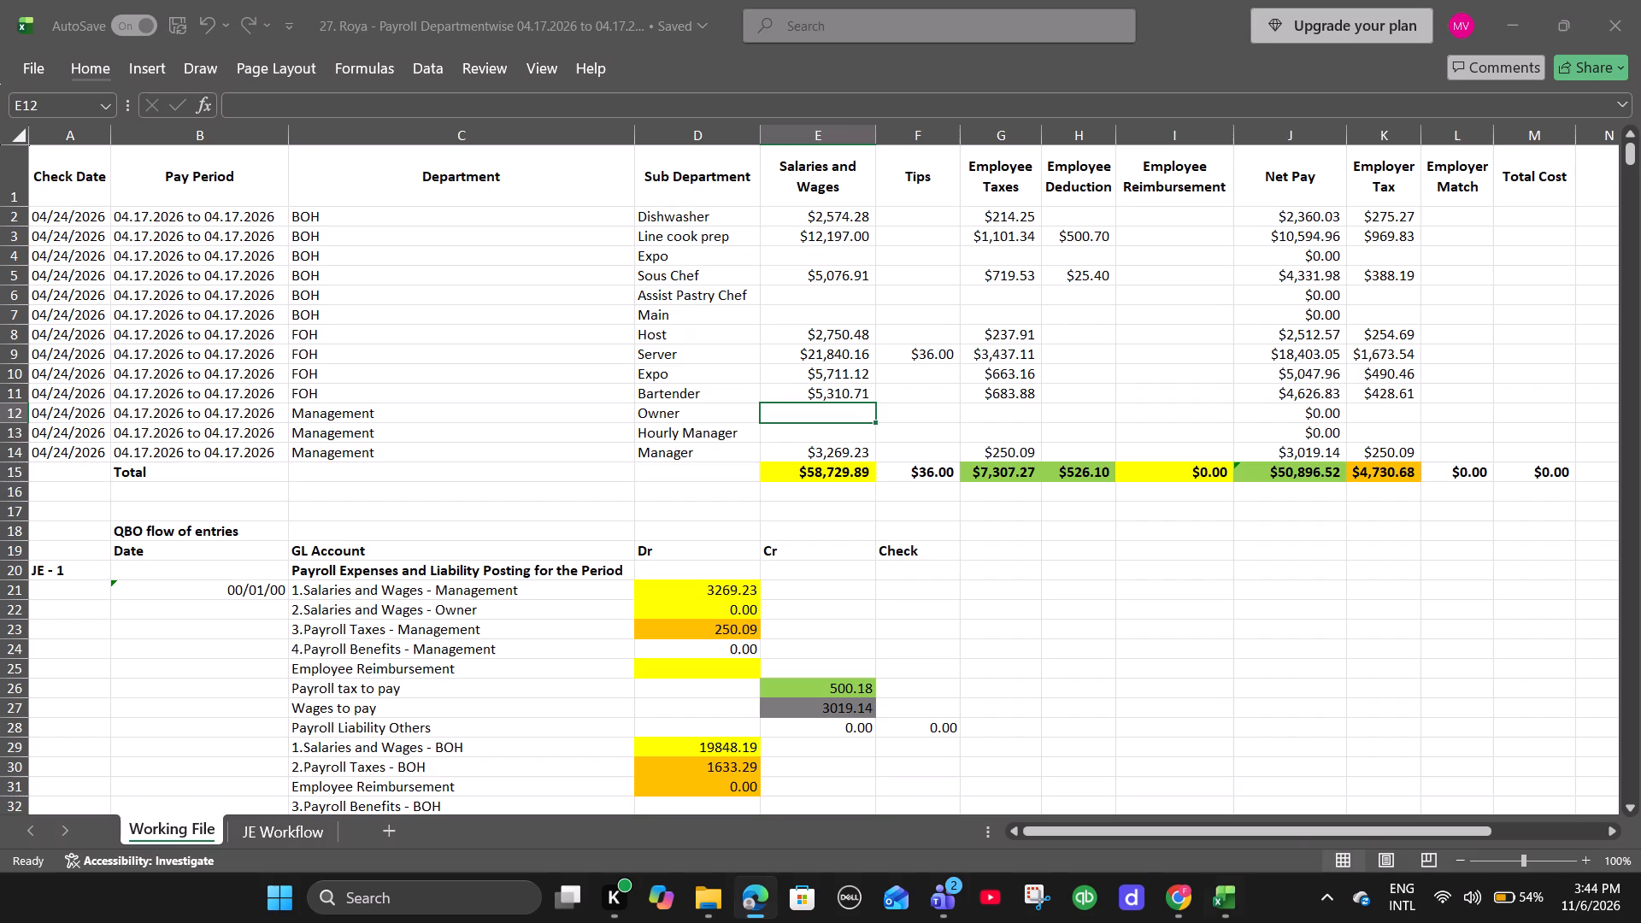
pyautogui.write('4461.52')
pyautogui.press('Right')
# Enter 845.45 as the Employee Taxes for the Management Owner row, from the PDF's Officer department totals.
pyautogui.hotkey('alt', 'Tab')
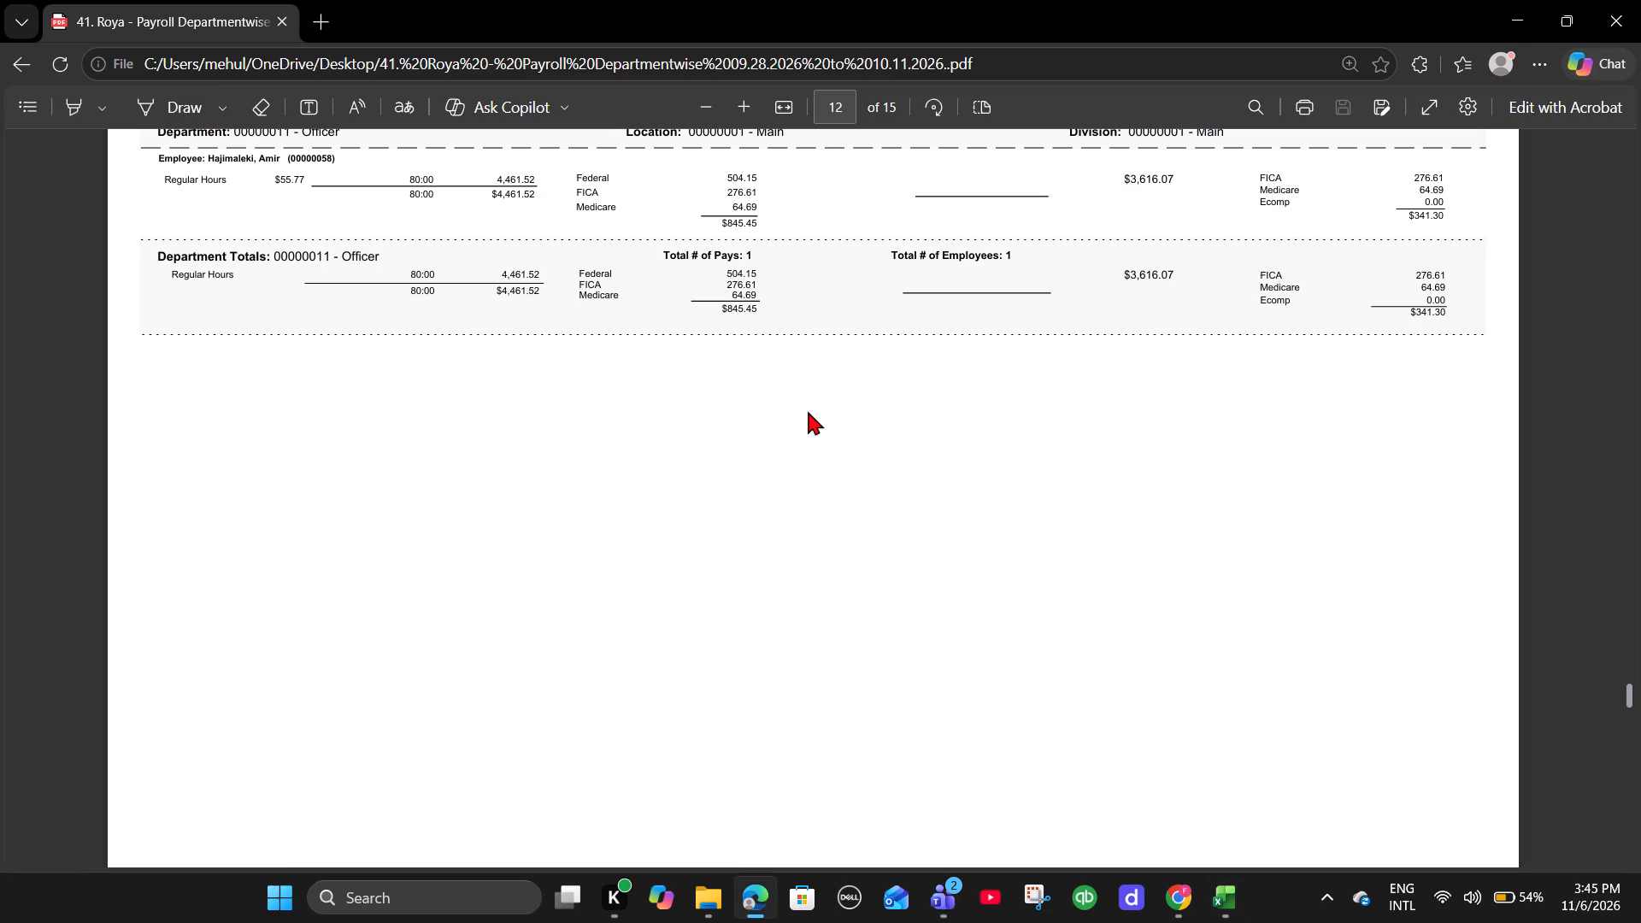
pyautogui.hotkey('alt', 'Tab')
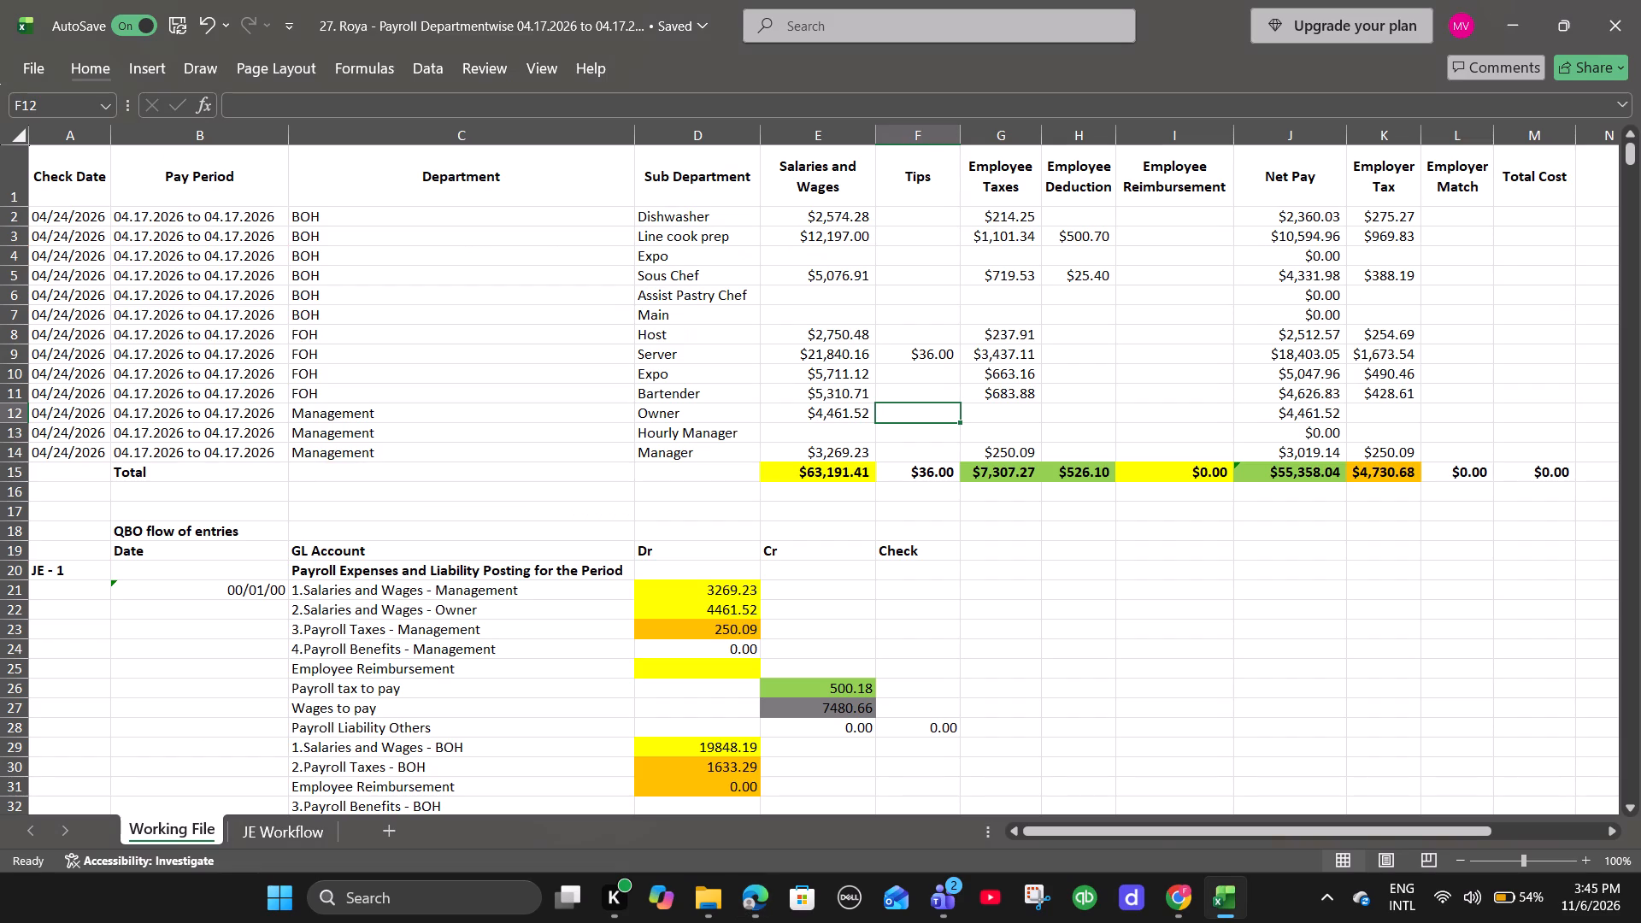
pyautogui.press('Right')
pyautogui.write('845.45')
pyautogui.press('Right')
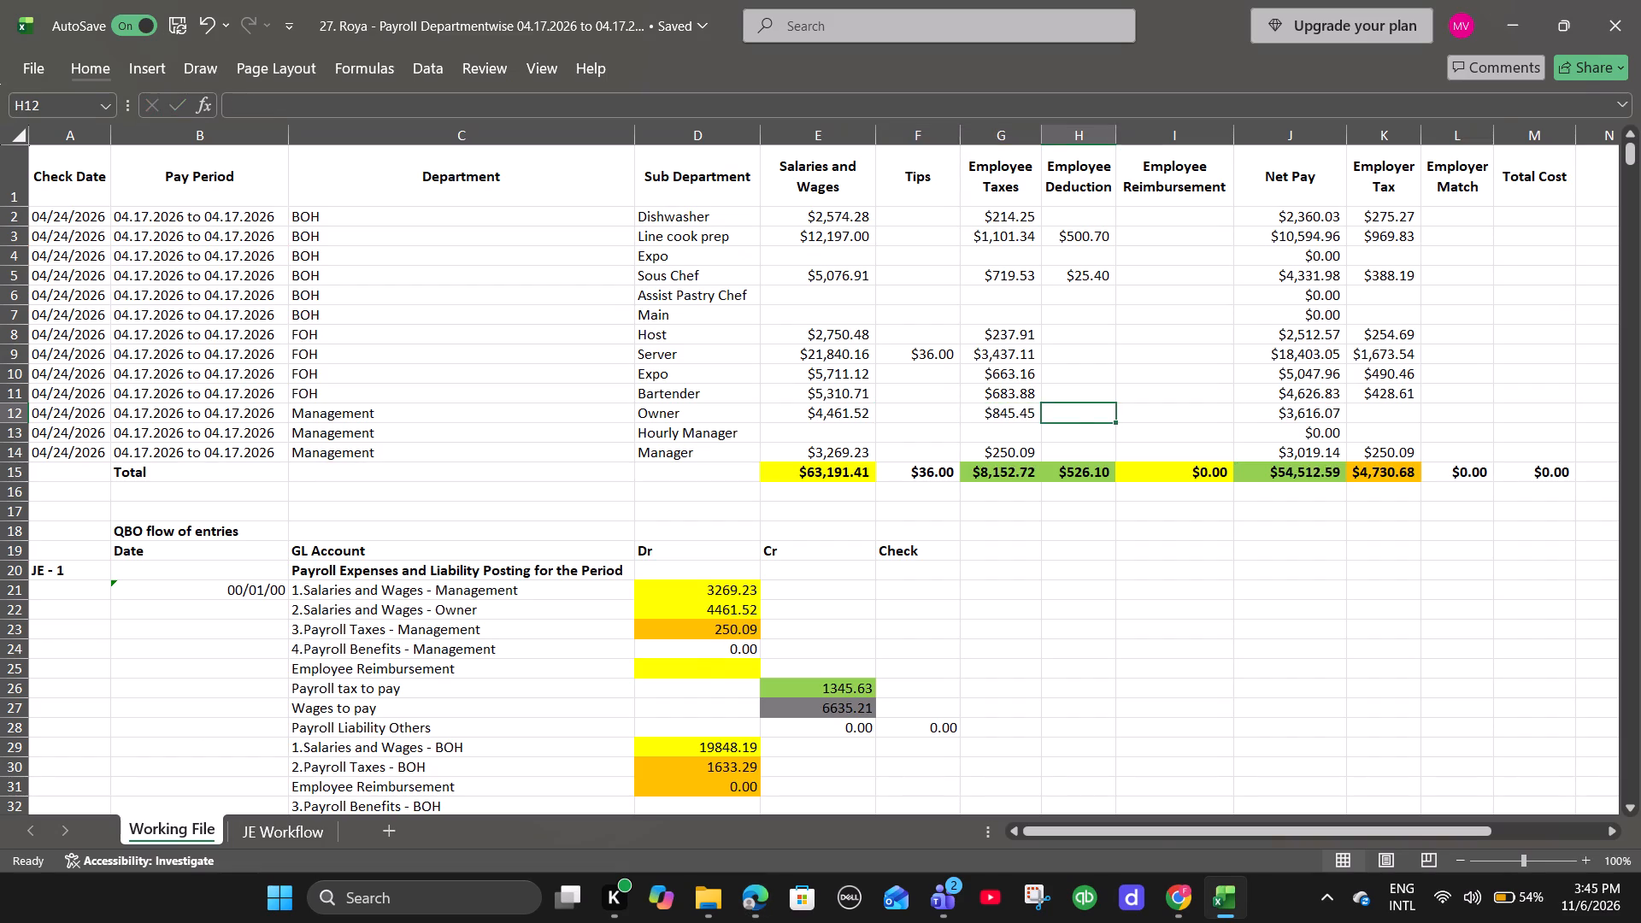
# Enter 341.30 as the Employer Tax for the Management Owner row, from the PDF's Officer department totals.
pyautogui.hotkey('alt', 'Tab')
pyautogui.hotkey('alt', 'Tab')
pyautogui.press('Right')
pyautogui.press('Right')
pyautogui.press('Right')
pyautogui.hotkey('alt', 'Tab')
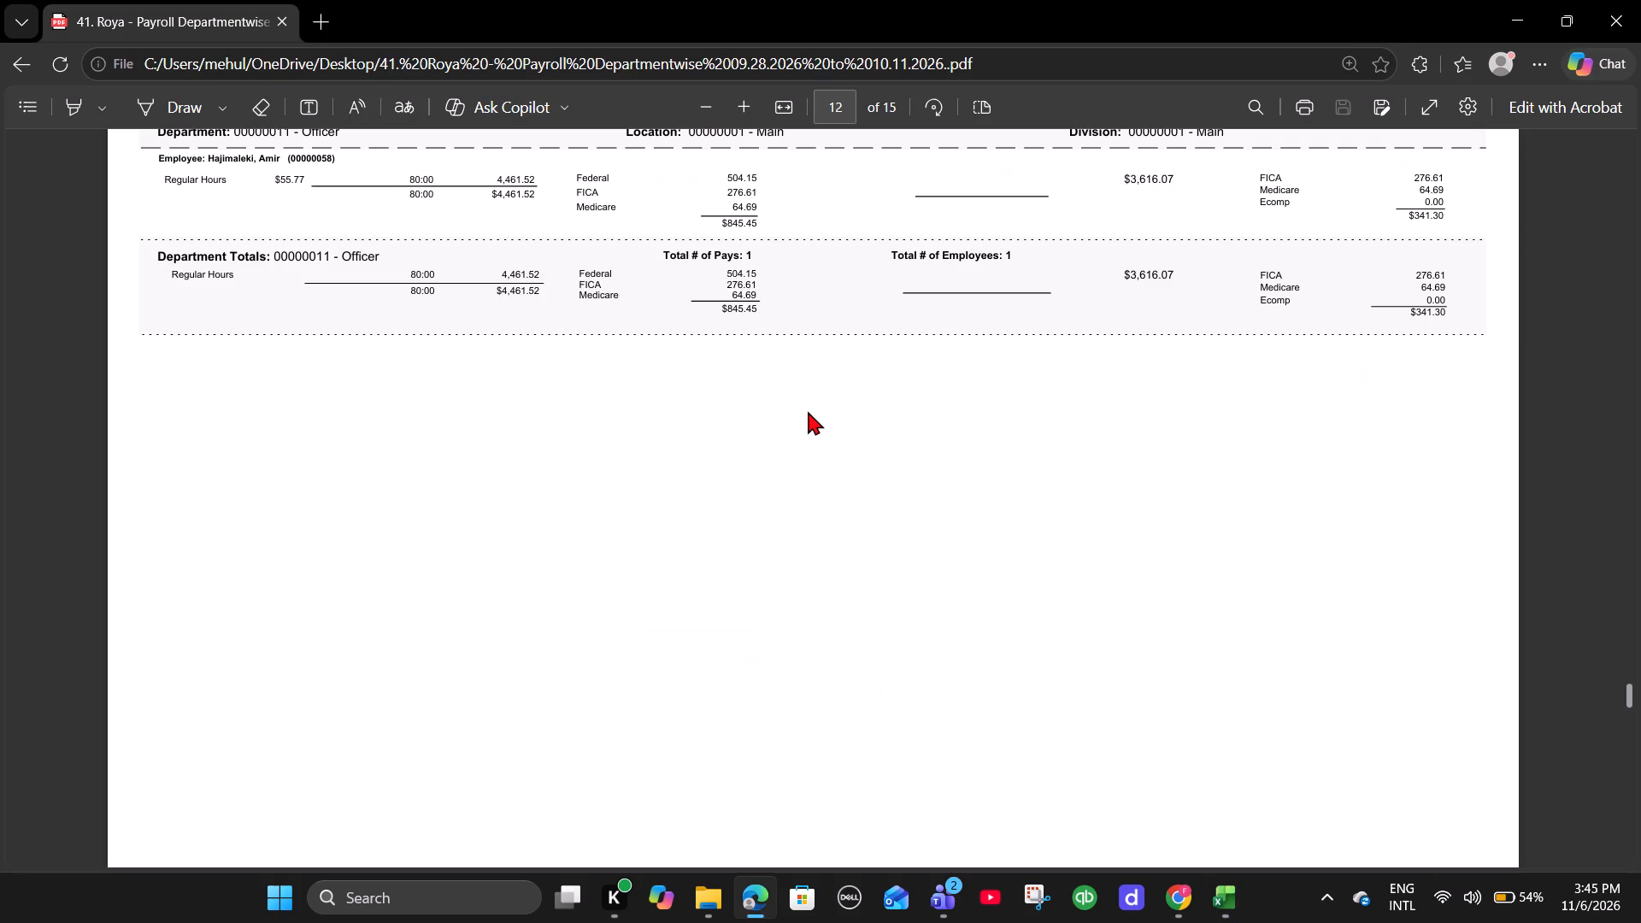
pyautogui.hotkey('alt', 'Tab')
pyautogui.write('341.')
pyautogui.hotkey('alt', 'Tab')
pyautogui.hotkey('alt', 'Tab')
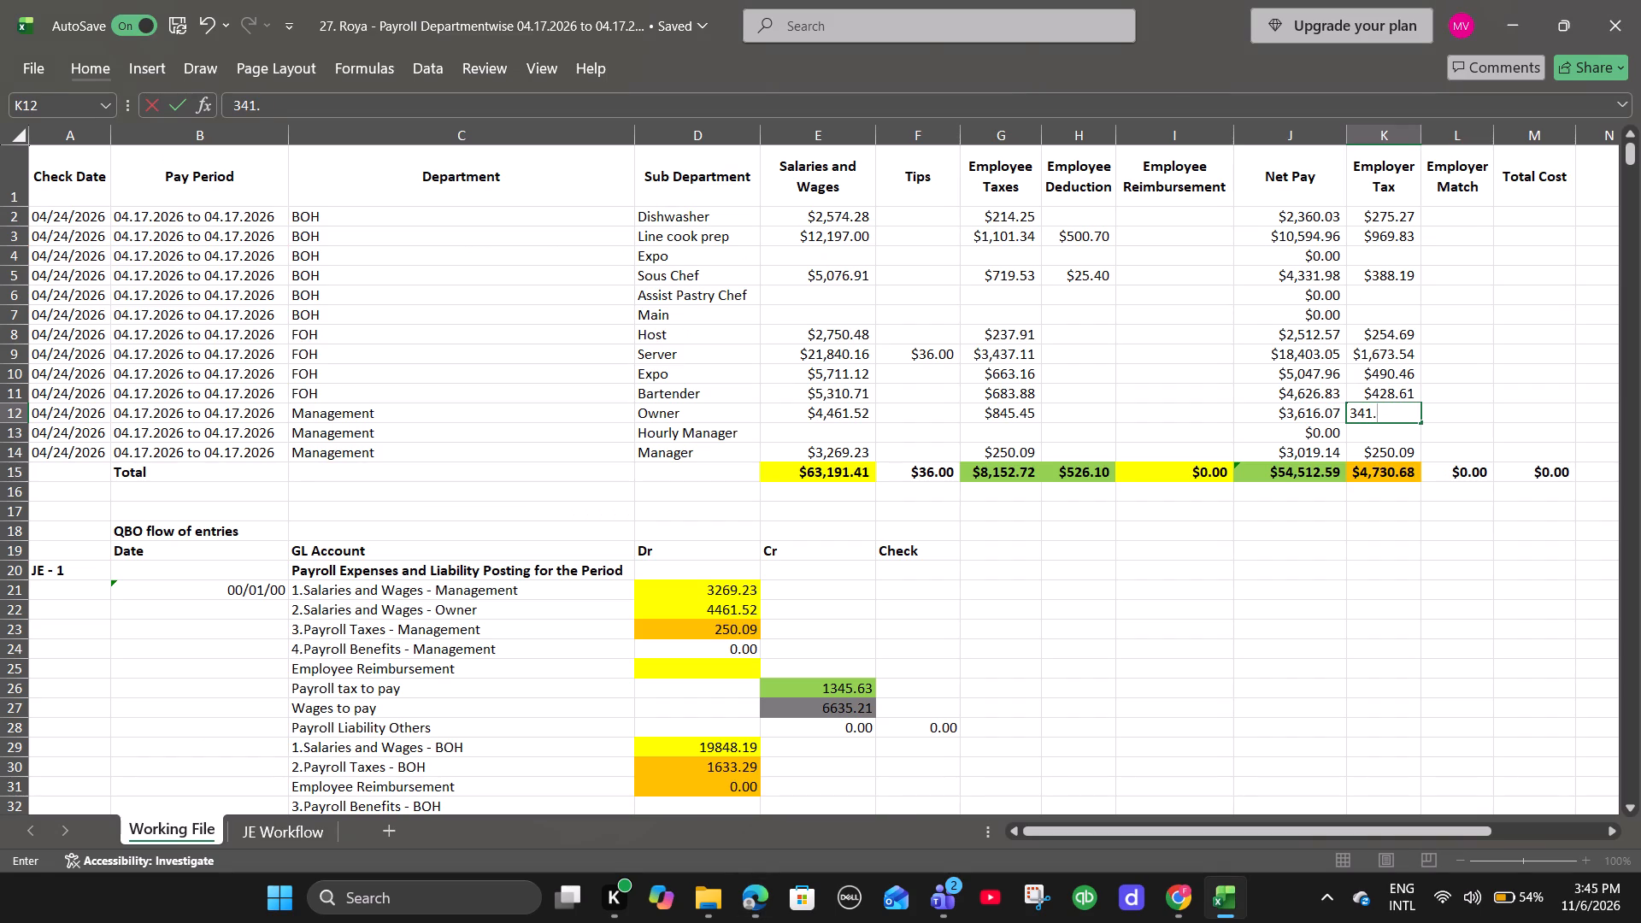
pyautogui.write('30')
pyautogui.press('Right')
# Locate the Manager department totals on page 13 of the PDF and add 4977.56 to the Management Manager row's Salaries and Wages formula.
pyautogui.hotkey('alt', 'Tab')
pyautogui.scroll(-2, 808, 411)
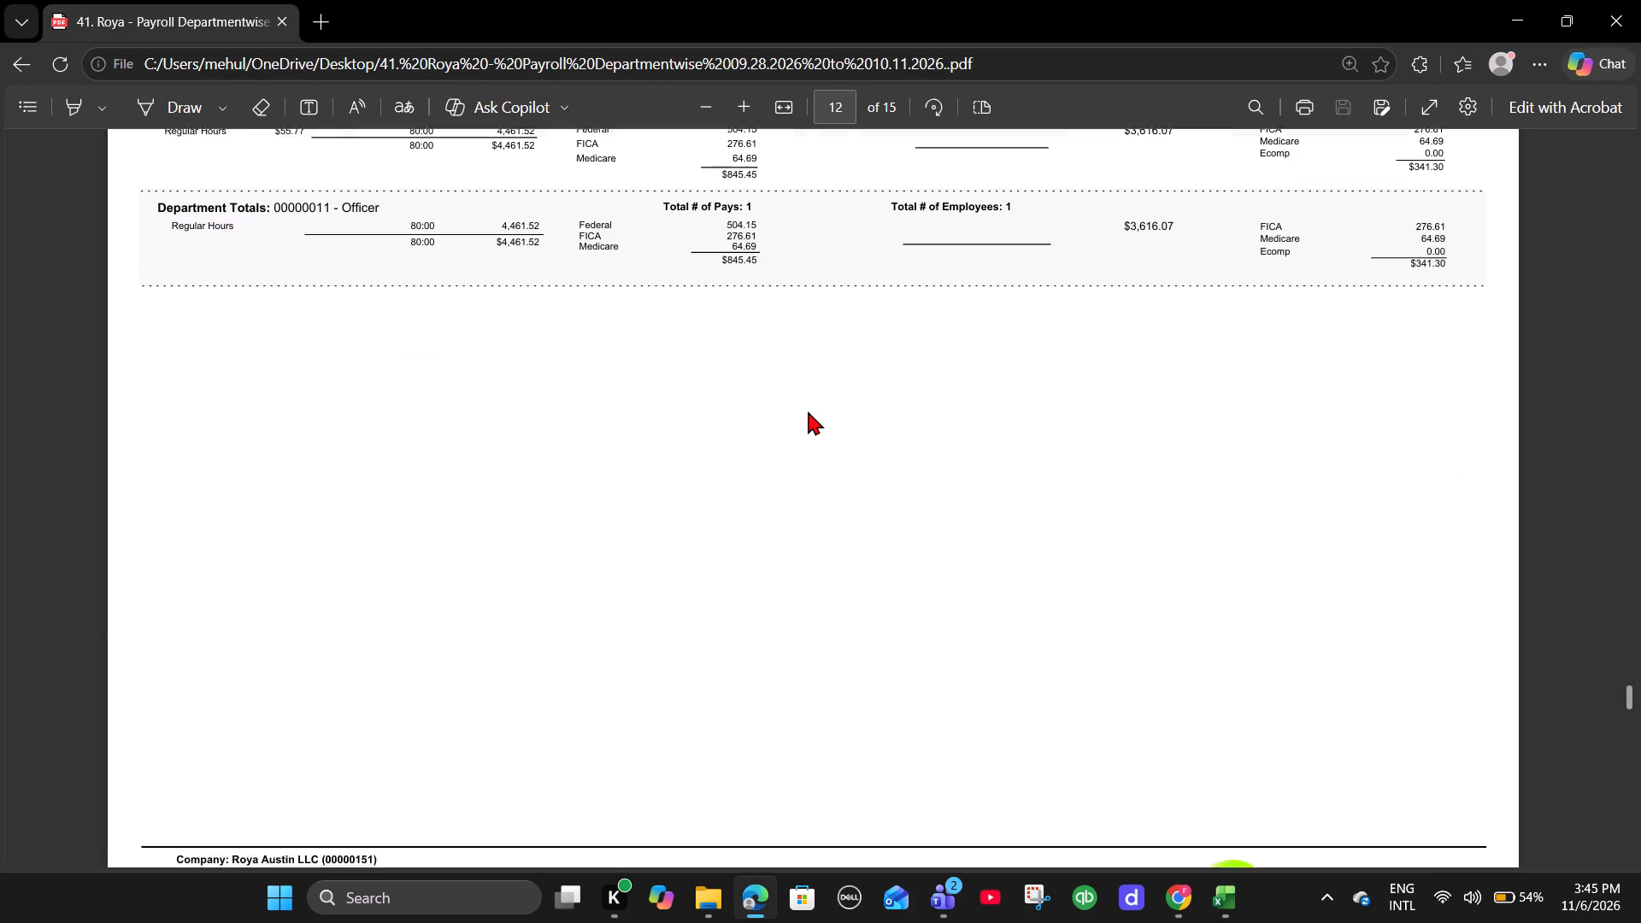
pyautogui.scroll(-9, 808, 411)
pyautogui.hotkey('alt', 'Tab')
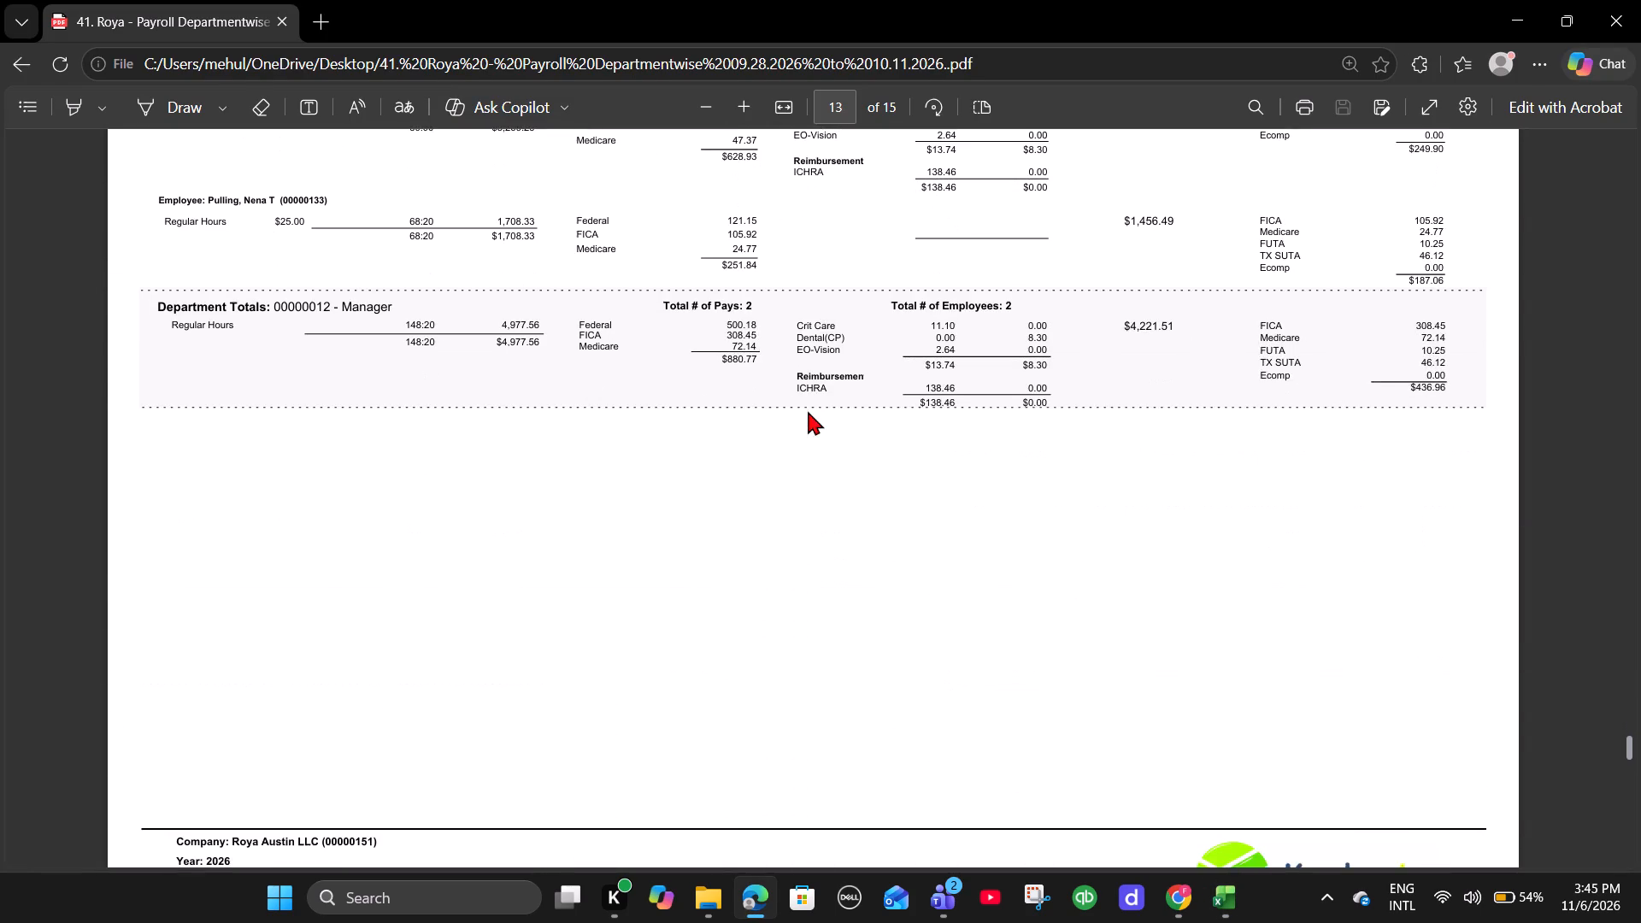
pyautogui.click(786, 450)
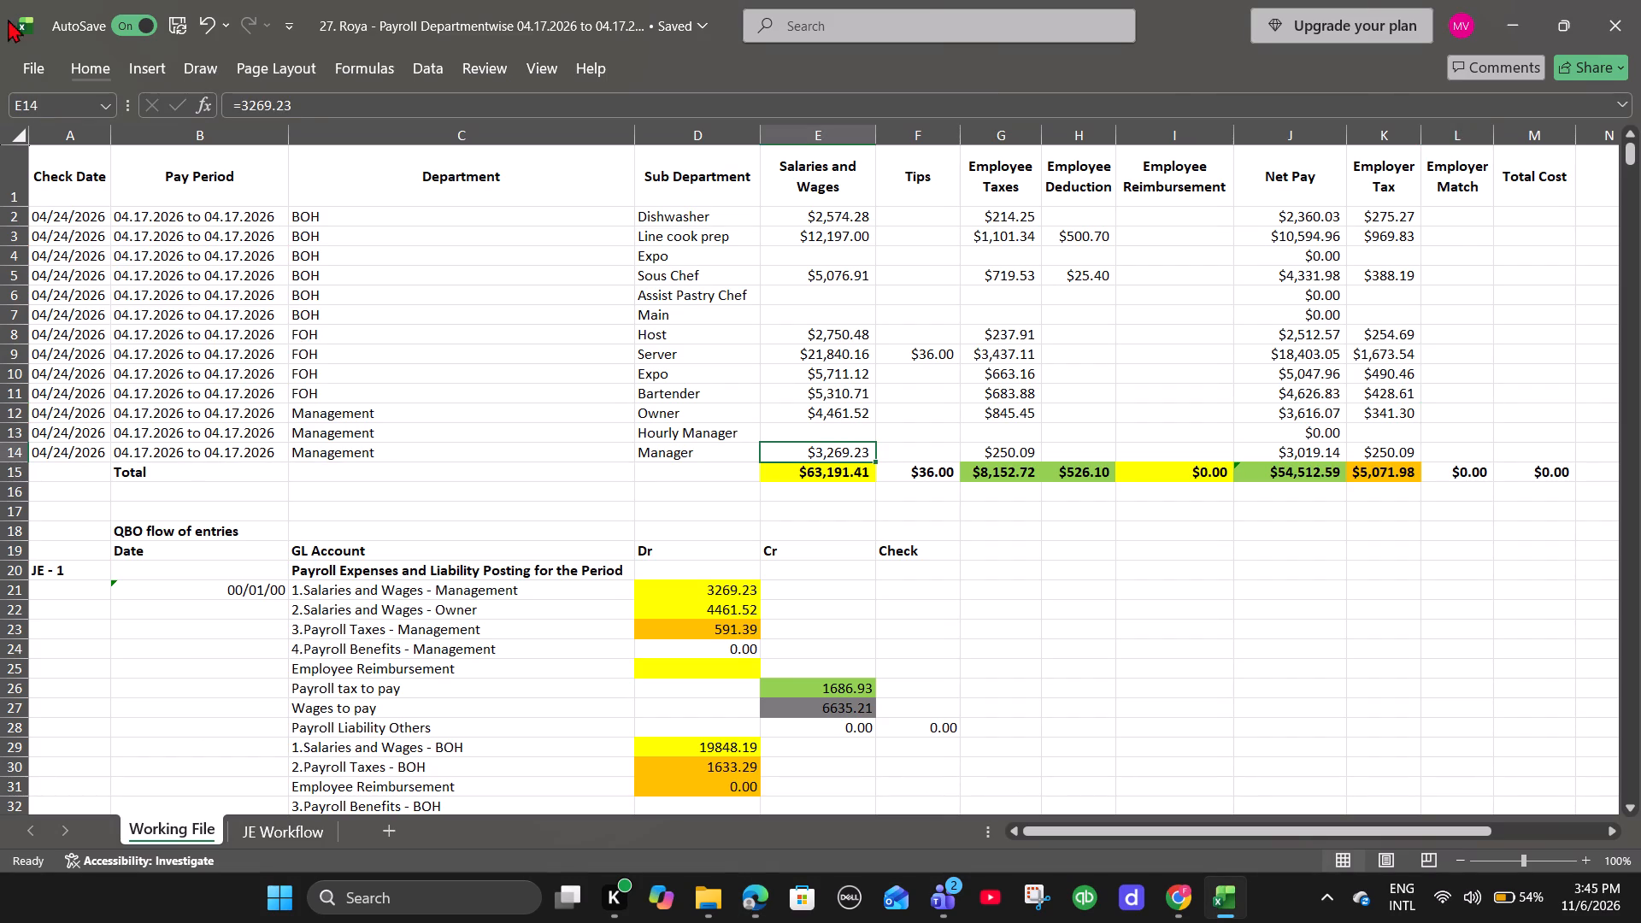
pyautogui.click(308, 102)
pyautogui.press('+')
pyautogui.hotkey('alt', 'Tab')
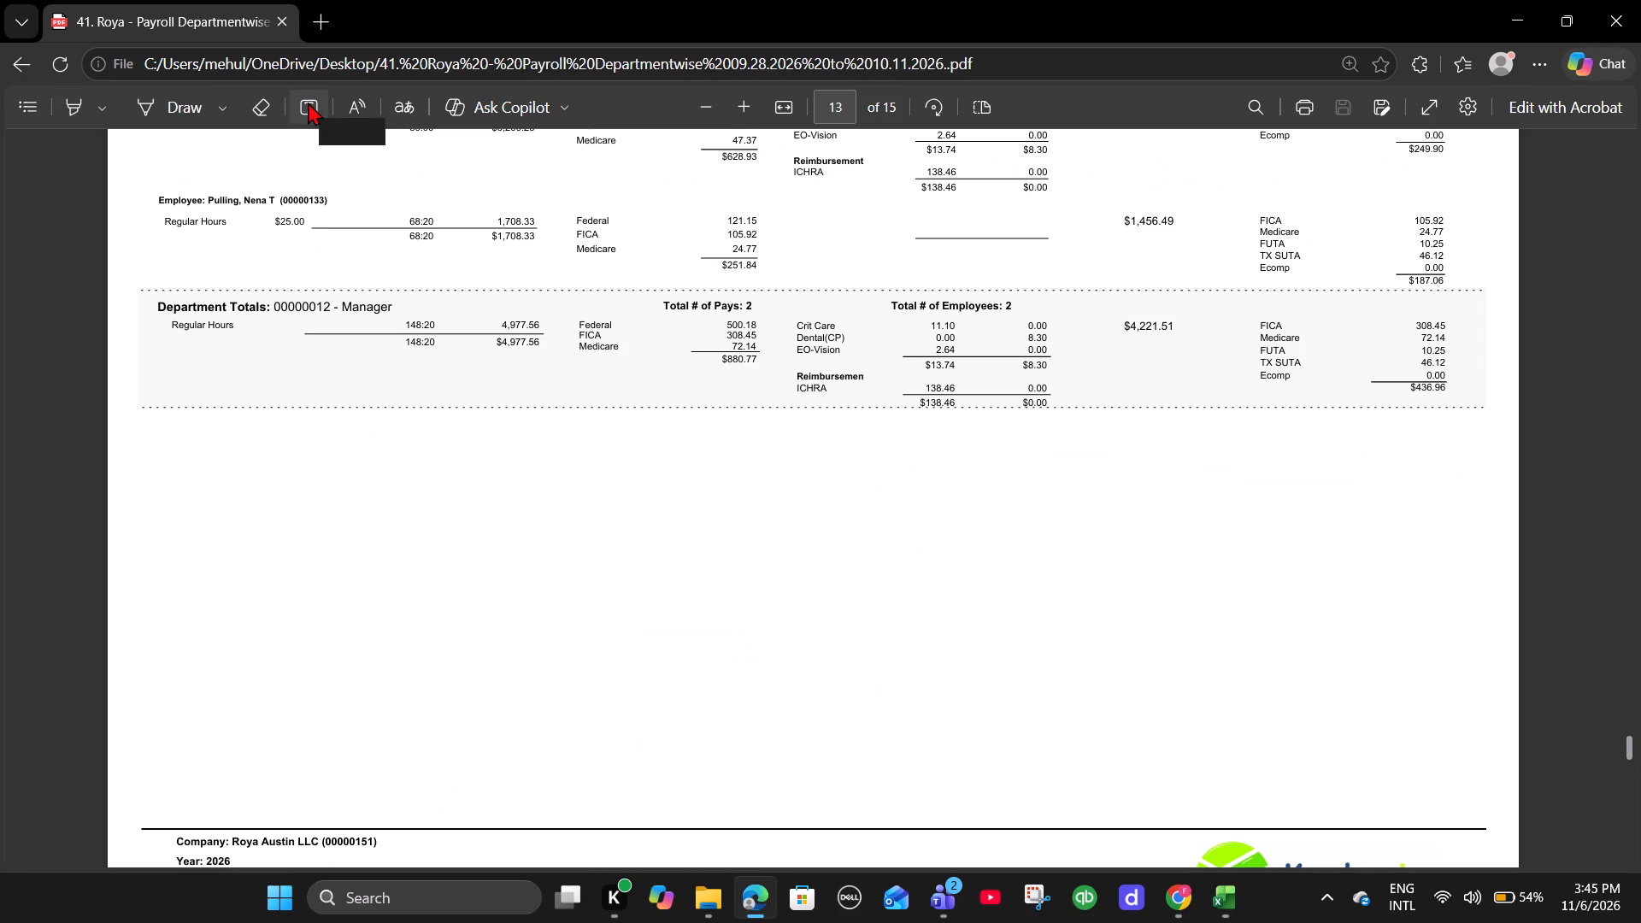
pyautogui.hotkey('alt', 'Tab')
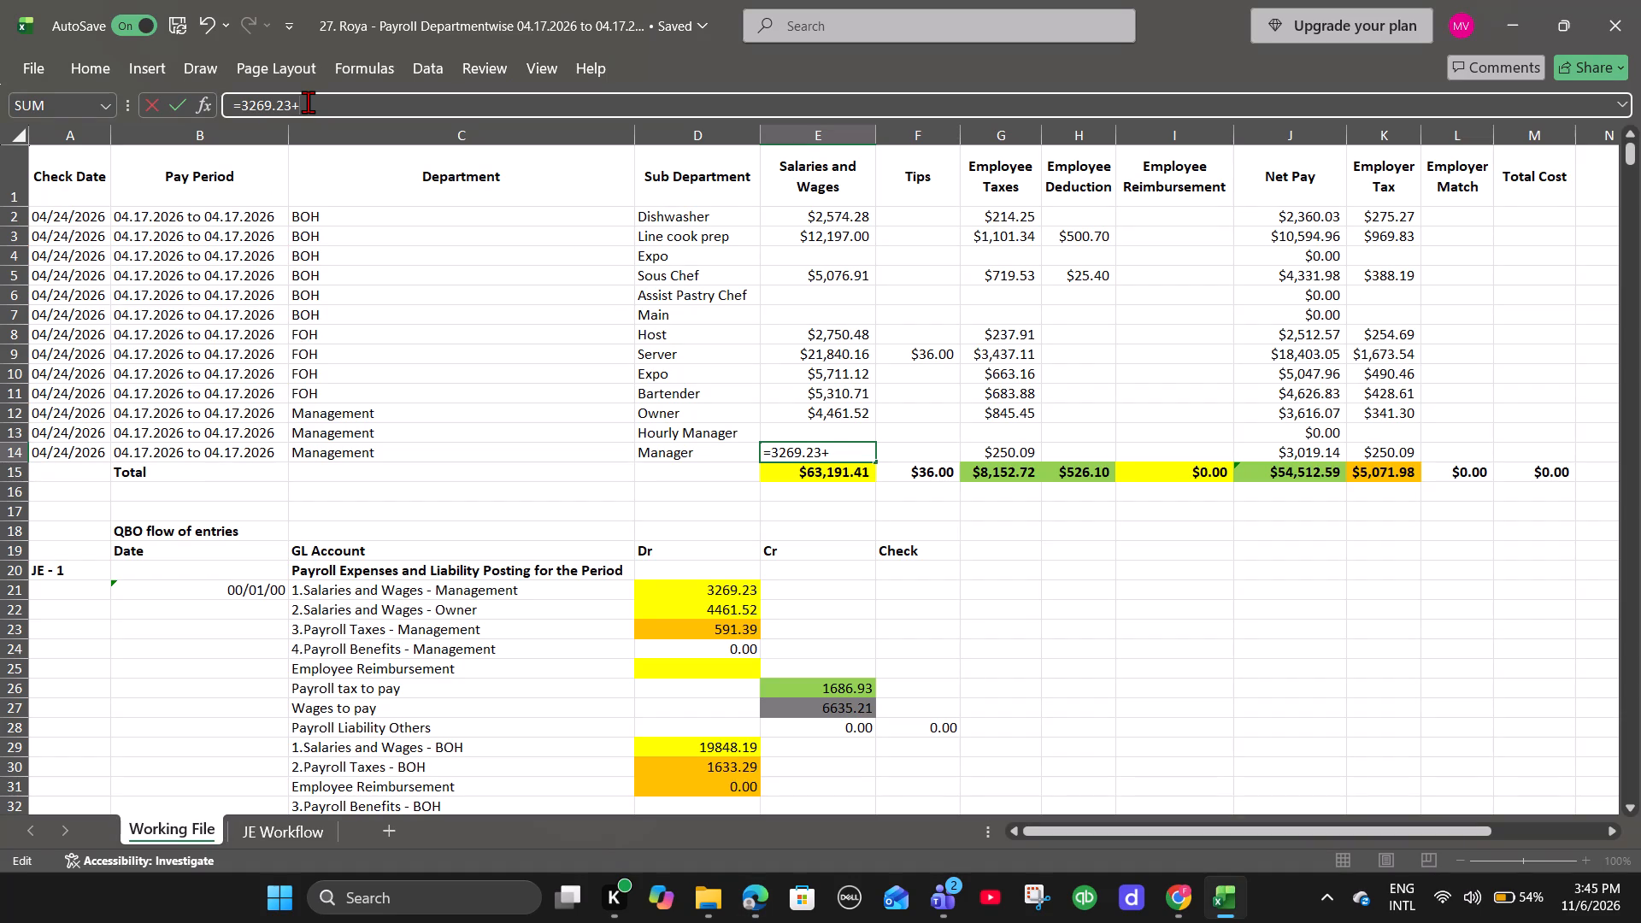
pyautogui.write('4977.56')
pyautogui.press('Return')
# Add 880.77 to the Management Manager row's Employee Taxes formula, from the PDF's Manager department totals.
pyautogui.hotkey('alt', 'Tab')
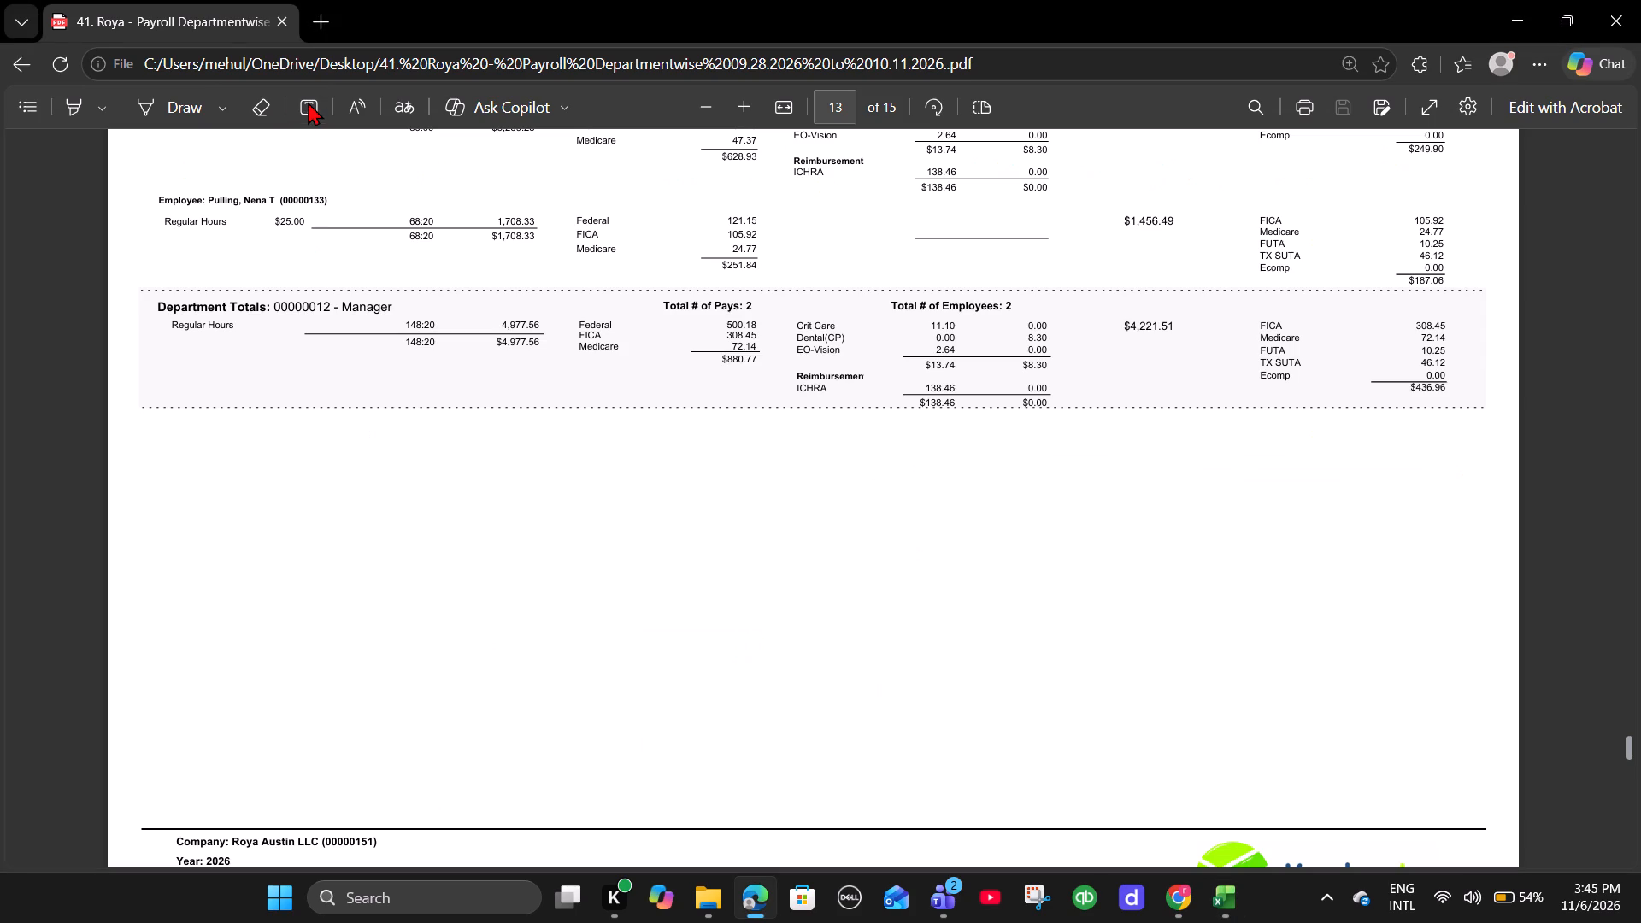
pyautogui.hotkey('alt', 'Tab')
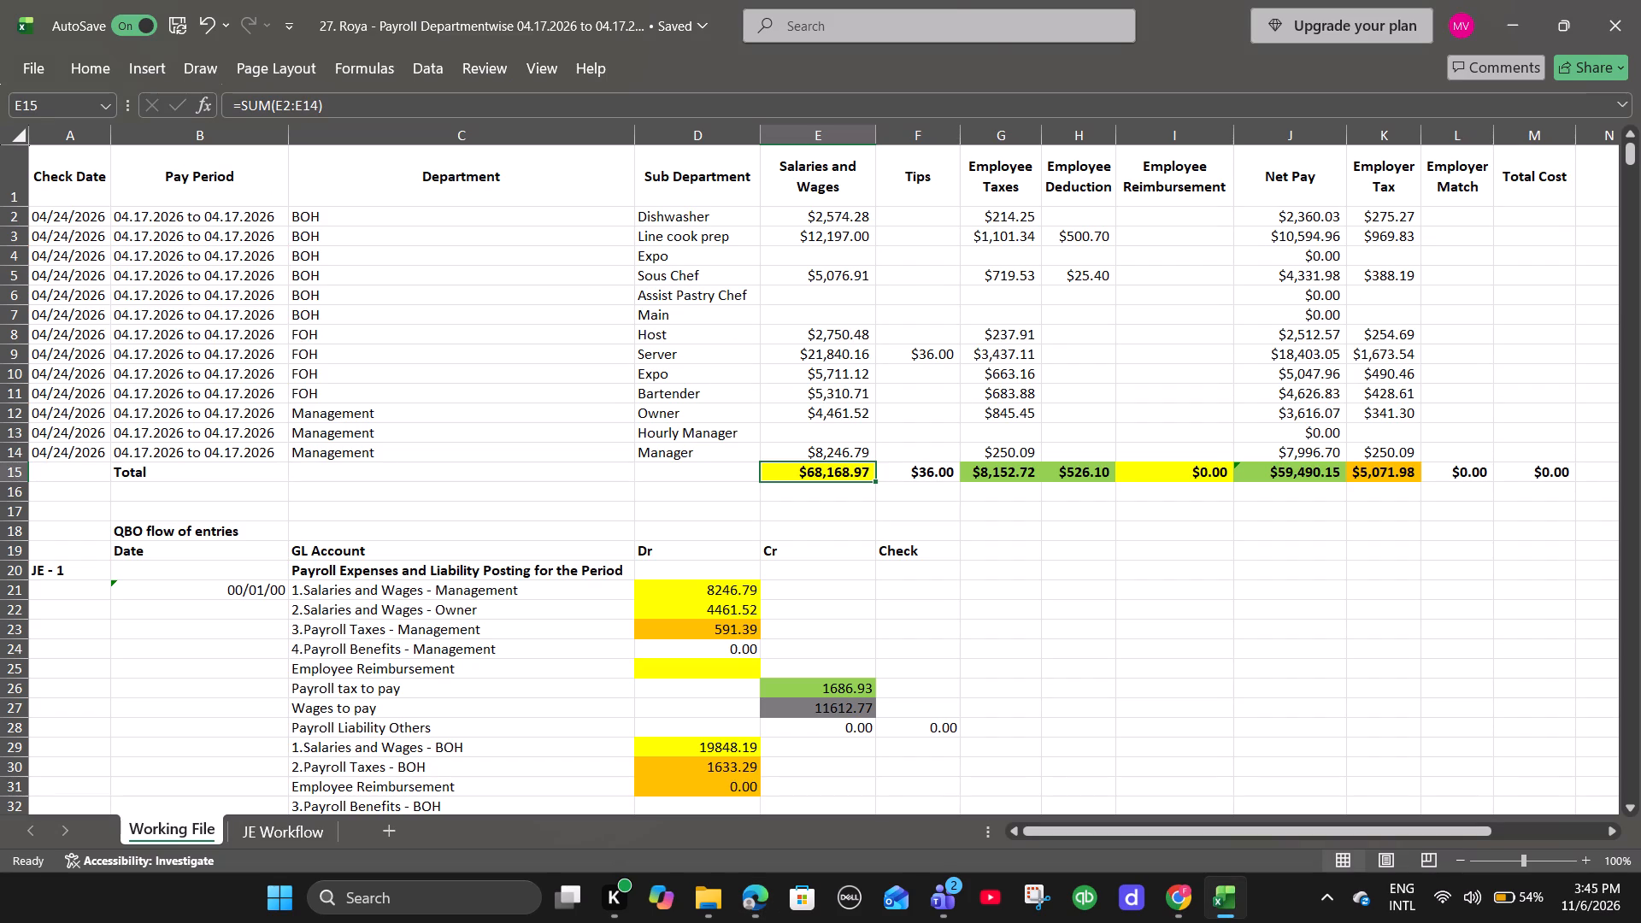
pyautogui.click(983, 448)
pyautogui.click(303, 110)
pyautogui.write('+880.77')
pyautogui.press('Return')
# Enter =13.74 as the Employee Deduction for the Management Manager row, from the PDF's Manager department totals.
pyautogui.hotkey('alt', 'Tab')
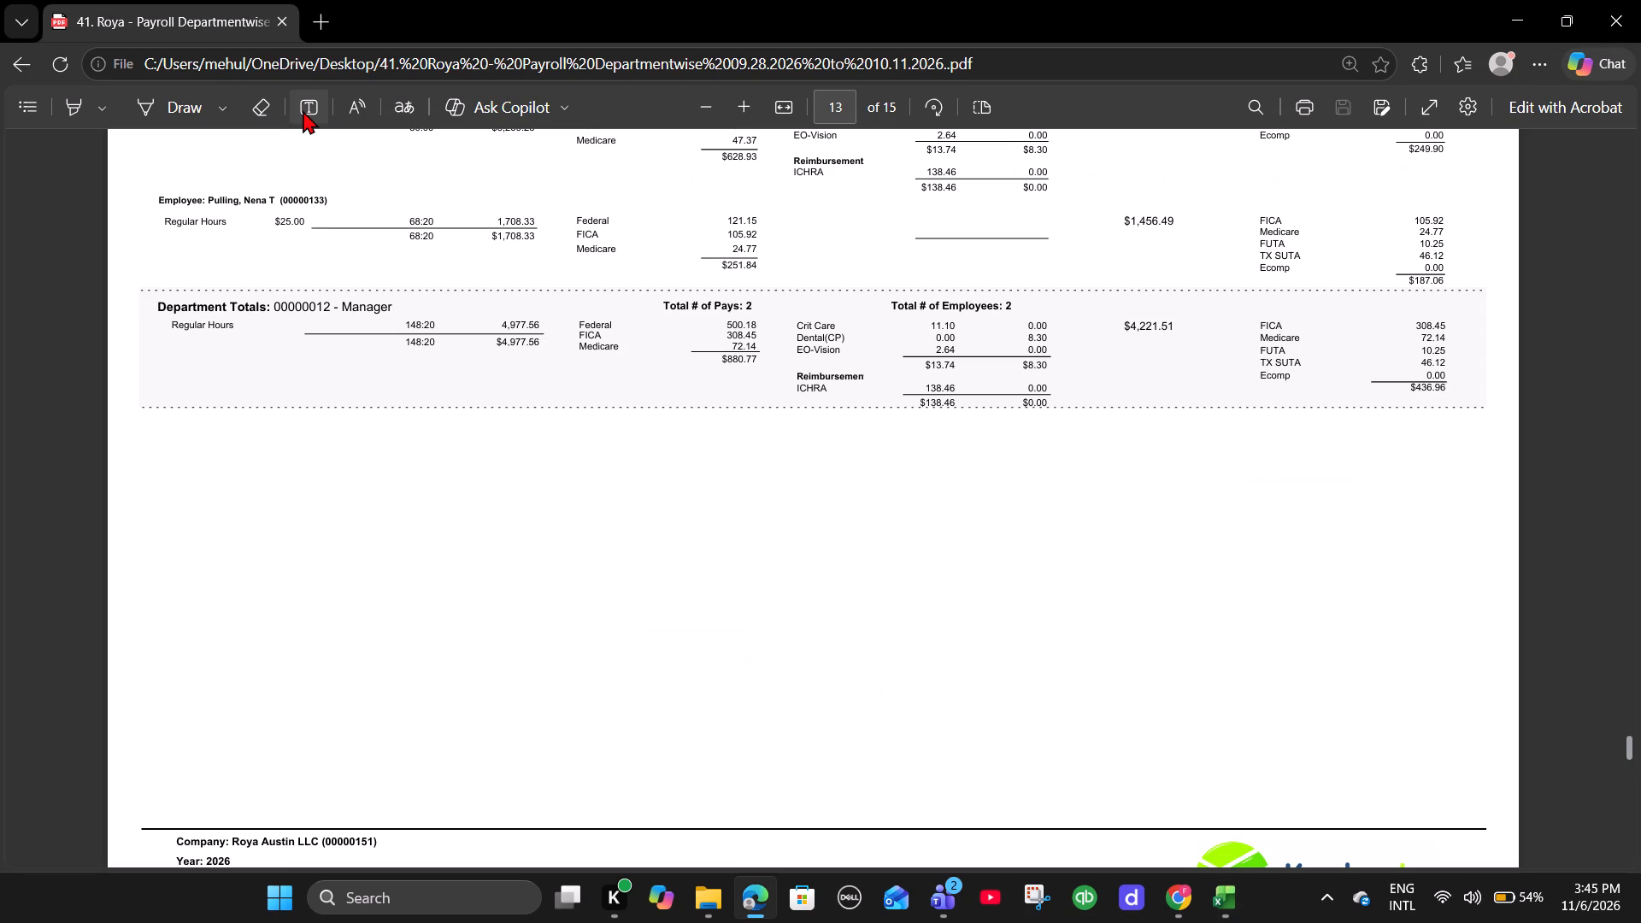
pyautogui.hotkey('alt', 'Tab')
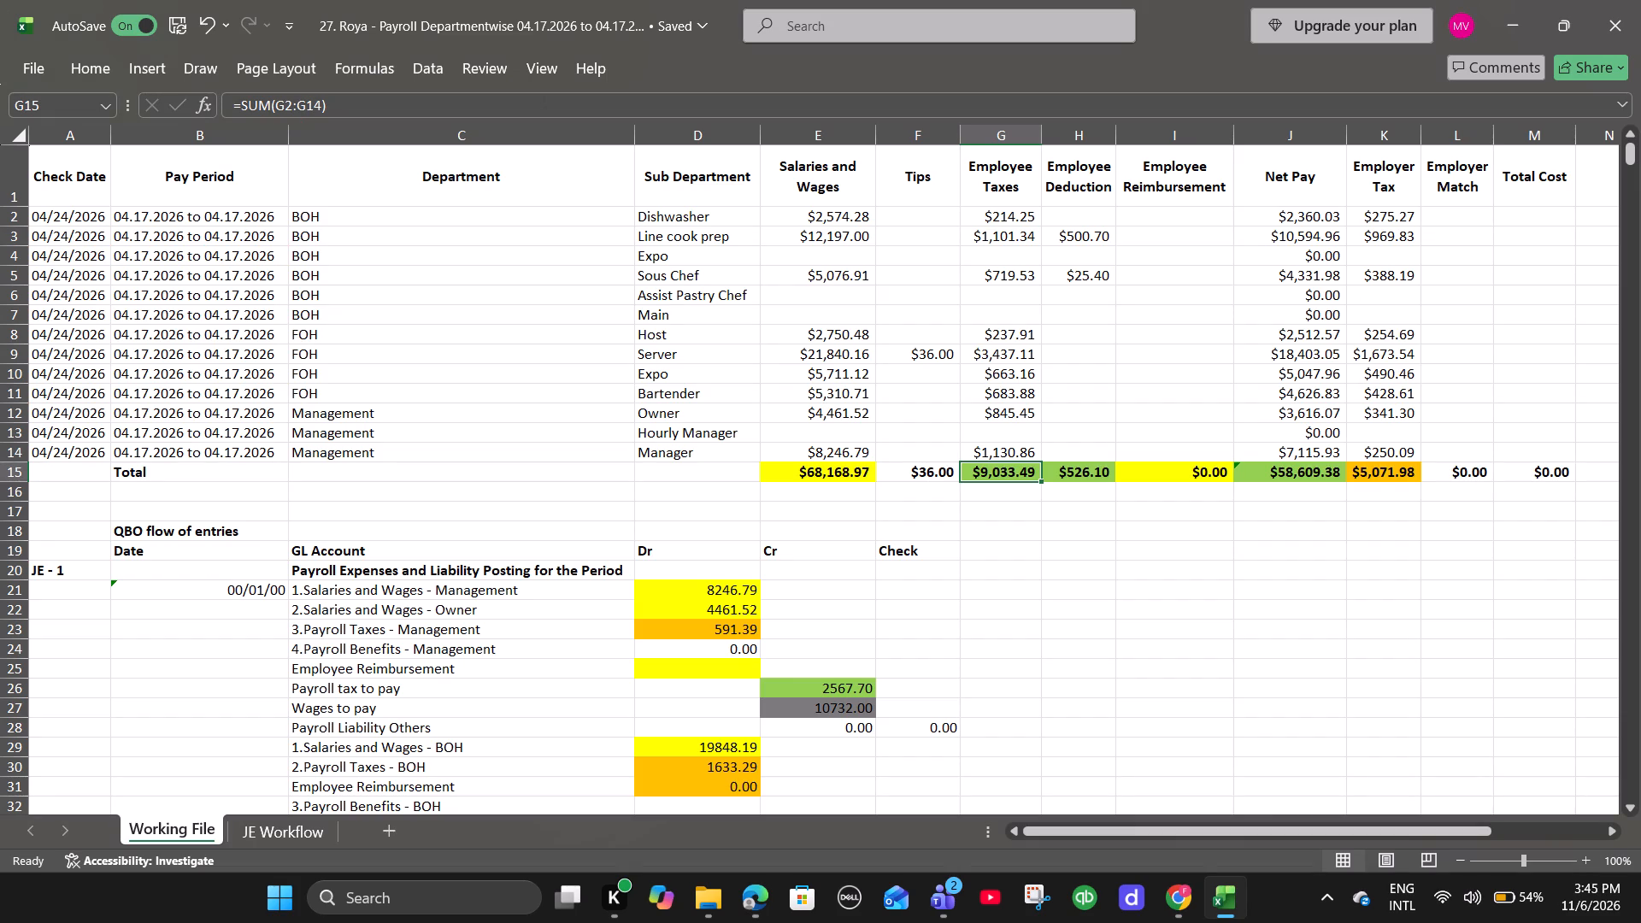
pyautogui.click(1063, 455)
pyautogui.write('=13.74')
pyautogui.press('Return')
# Enter =138.46 as the Employee Reimbursement for the Management Manager row, from the ICHRA amount in the PDF's Manager totals.
pyautogui.hotkey('alt', 'Tab')
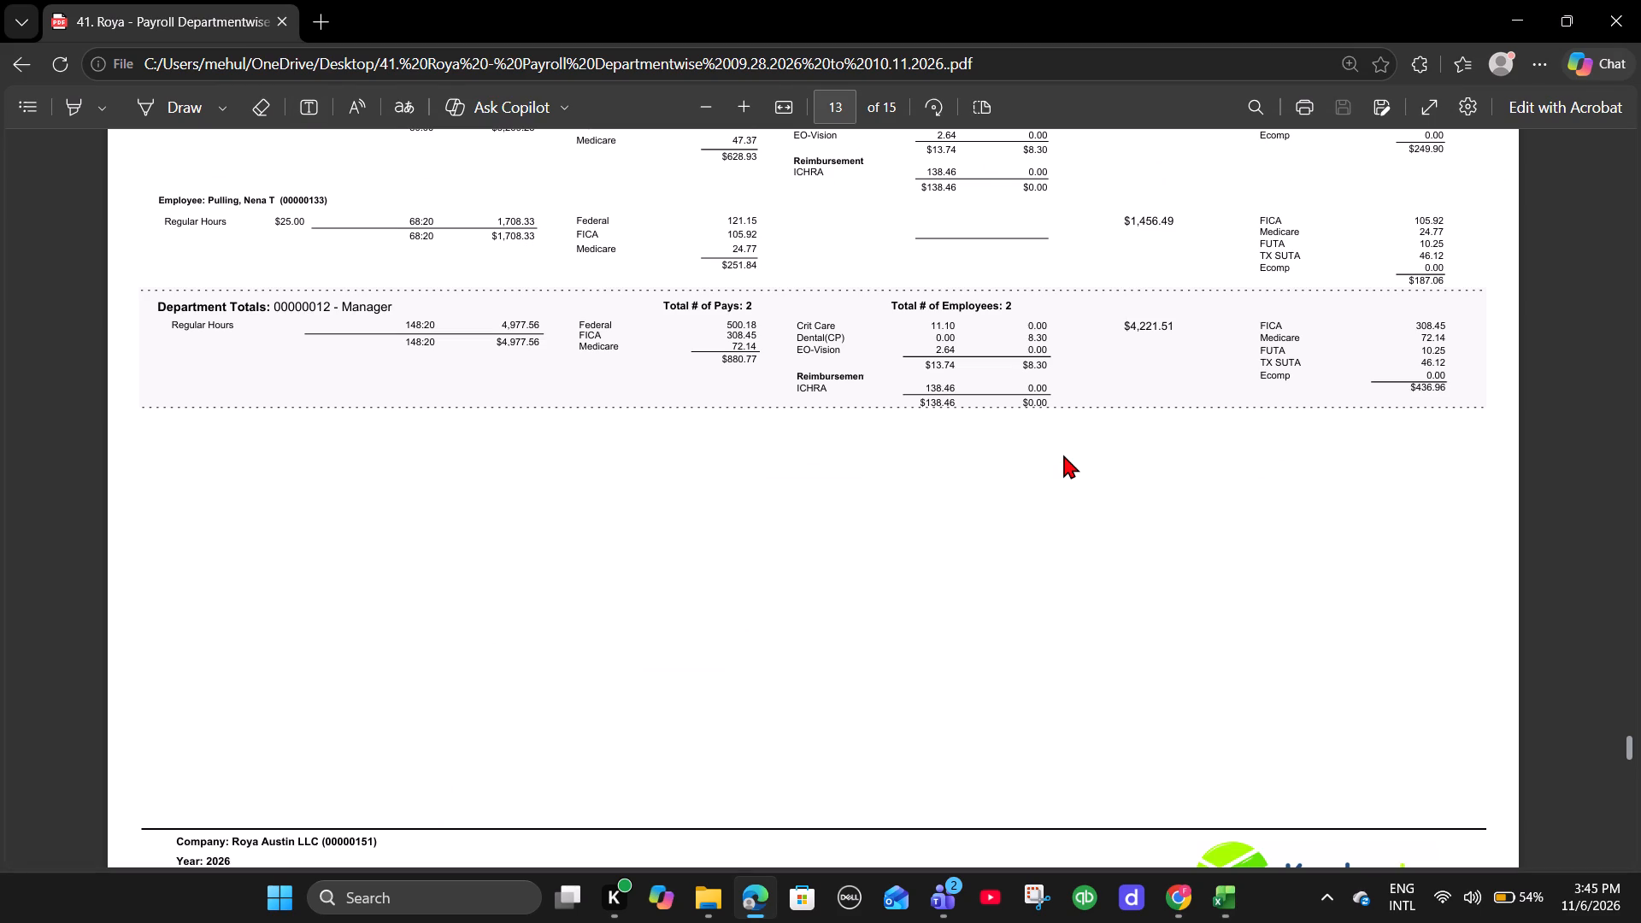
pyautogui.hotkey('alt', 'Tab')
pyautogui.press('Up')
pyautogui.press('Right')
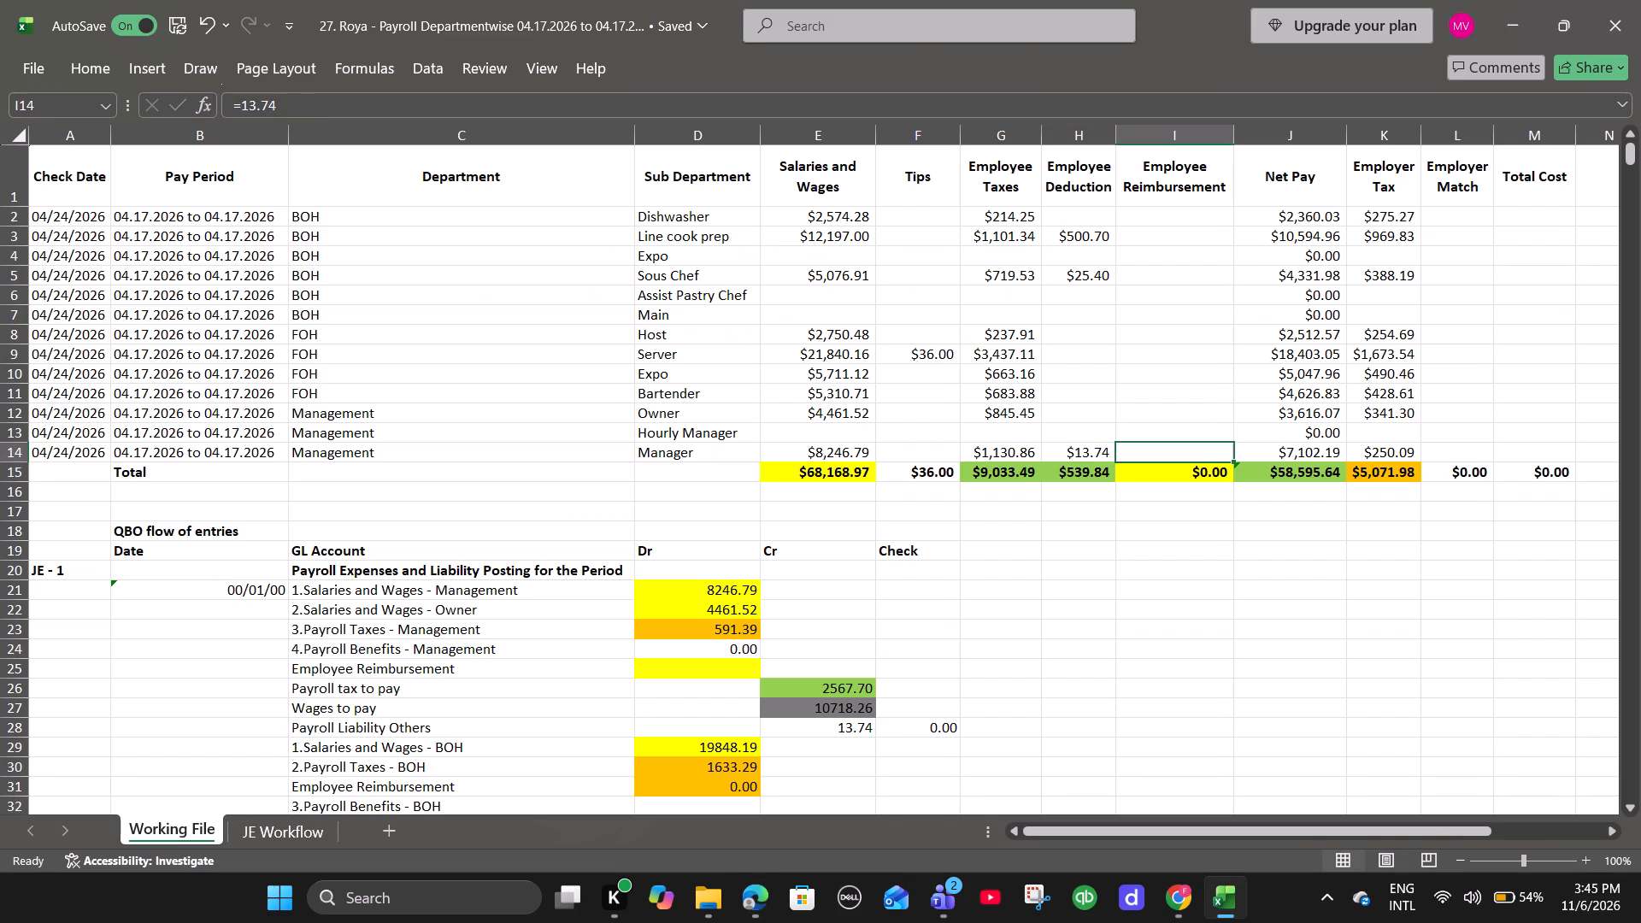
pyautogui.press('=')
pyautogui.hotkey('alt', 'Tab')
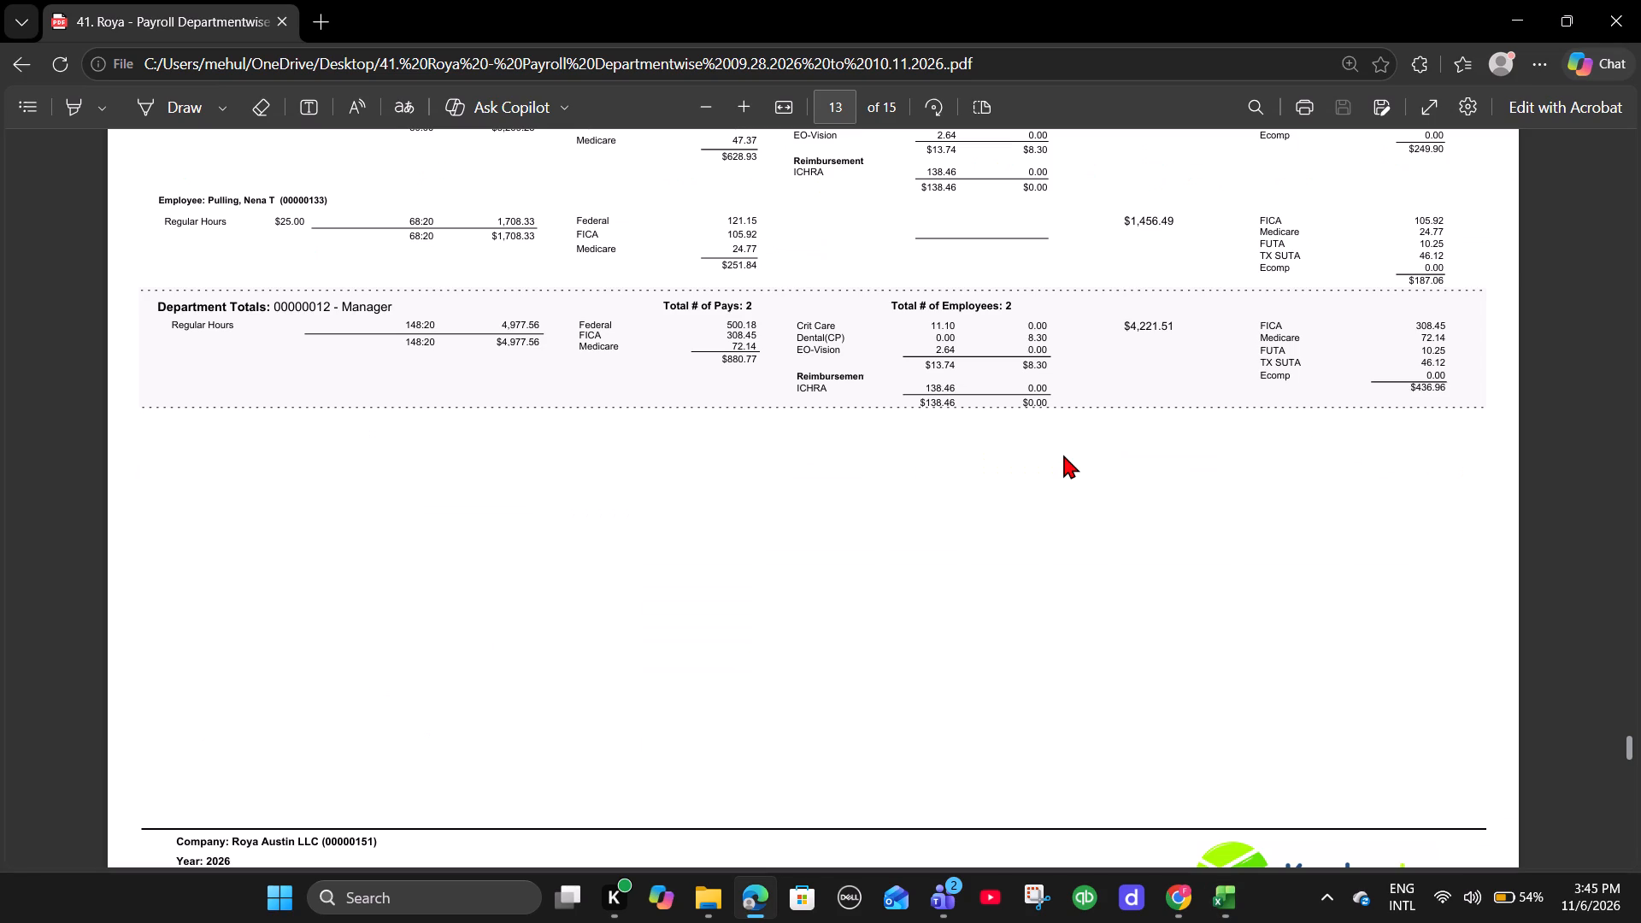
pyautogui.hotkey('alt', 'Tab')
pyautogui.write('138.46')
pyautogui.press('Return')
# Add 436.96 to the Management Manager row's Employer Tax formula, from the PDF's Manager department totals.
pyautogui.hotkey('alt', 'Tab')
pyautogui.hotkey('alt', 'Tab')
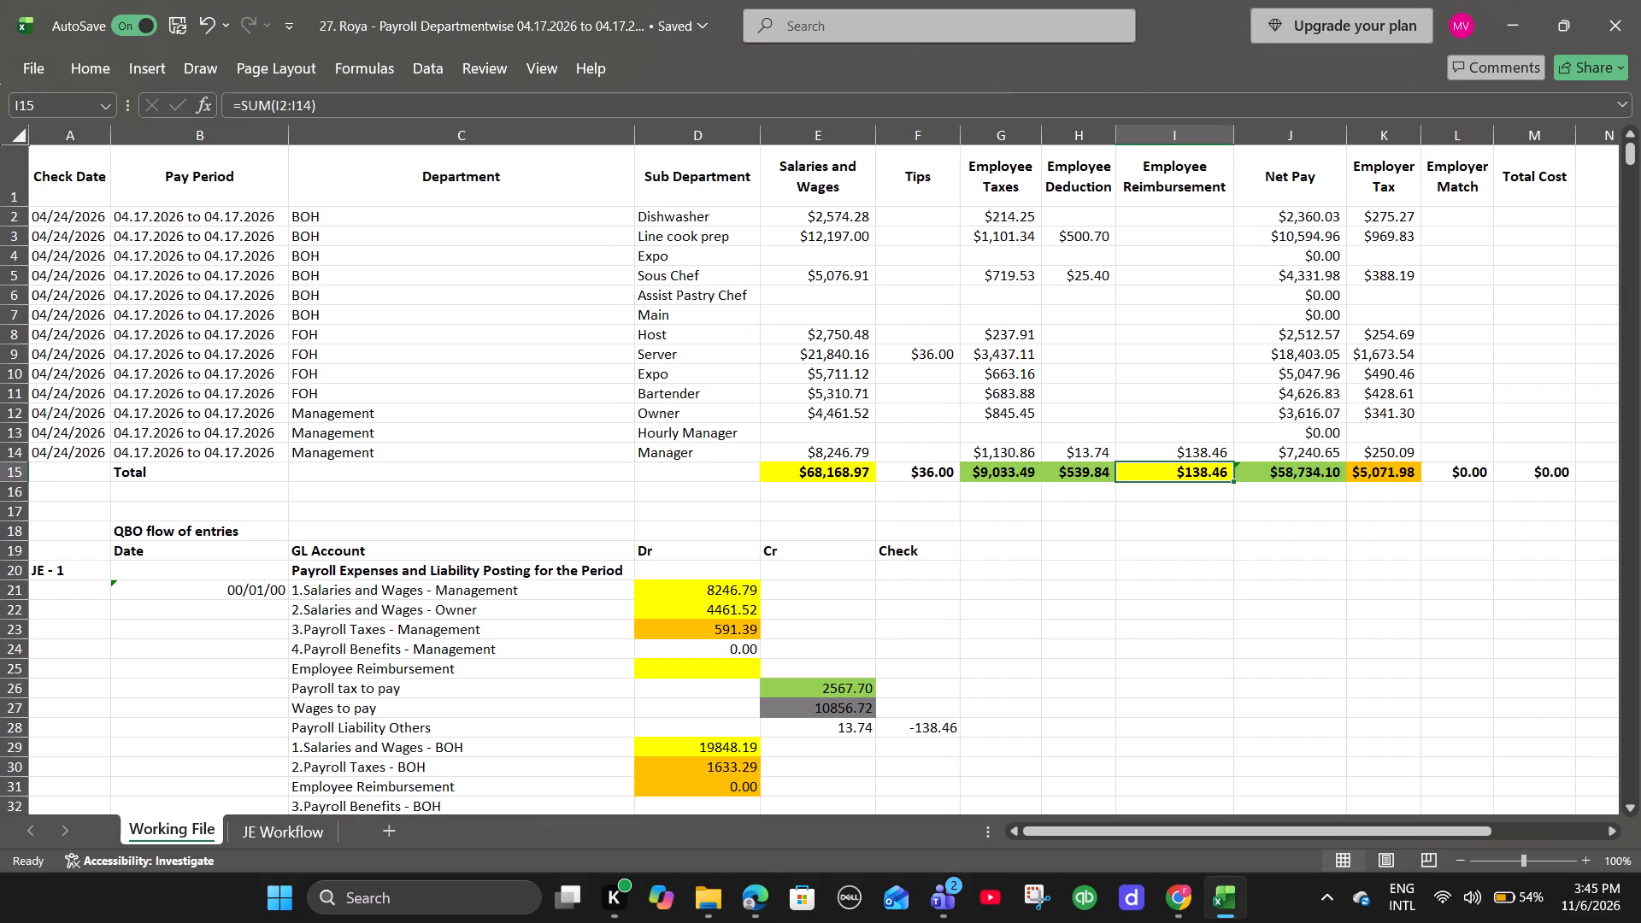
pyautogui.press('Up')
pyautogui.press('Right')
pyautogui.press('Right')
pyautogui.hotkey('alt', 'Tab')
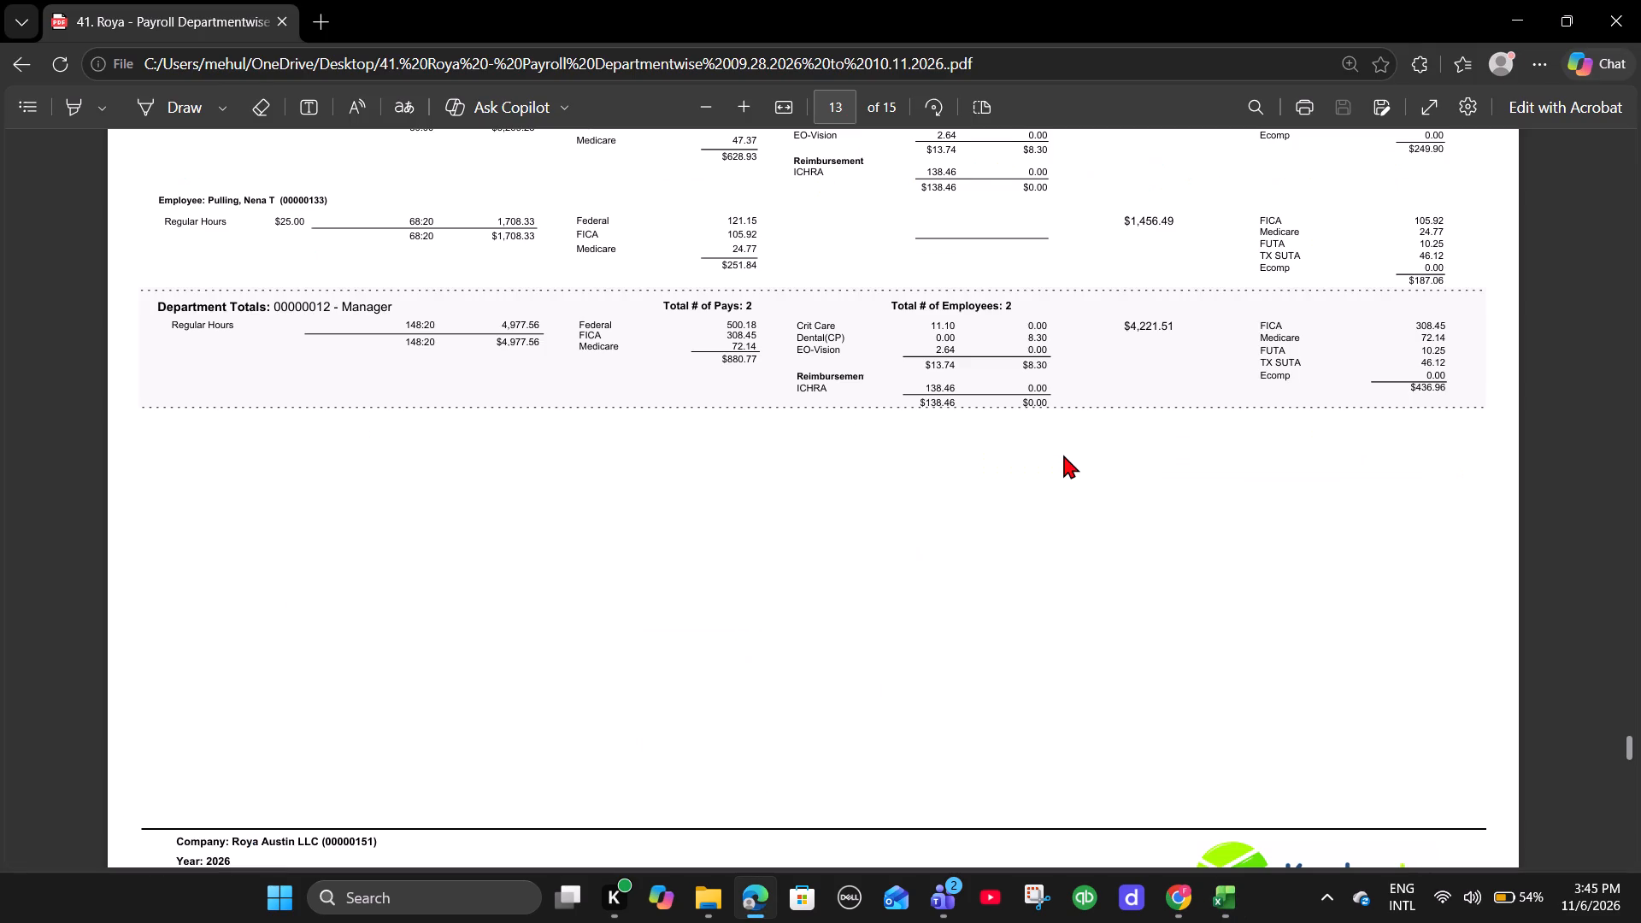
pyautogui.hotkey('alt', 'Tab')
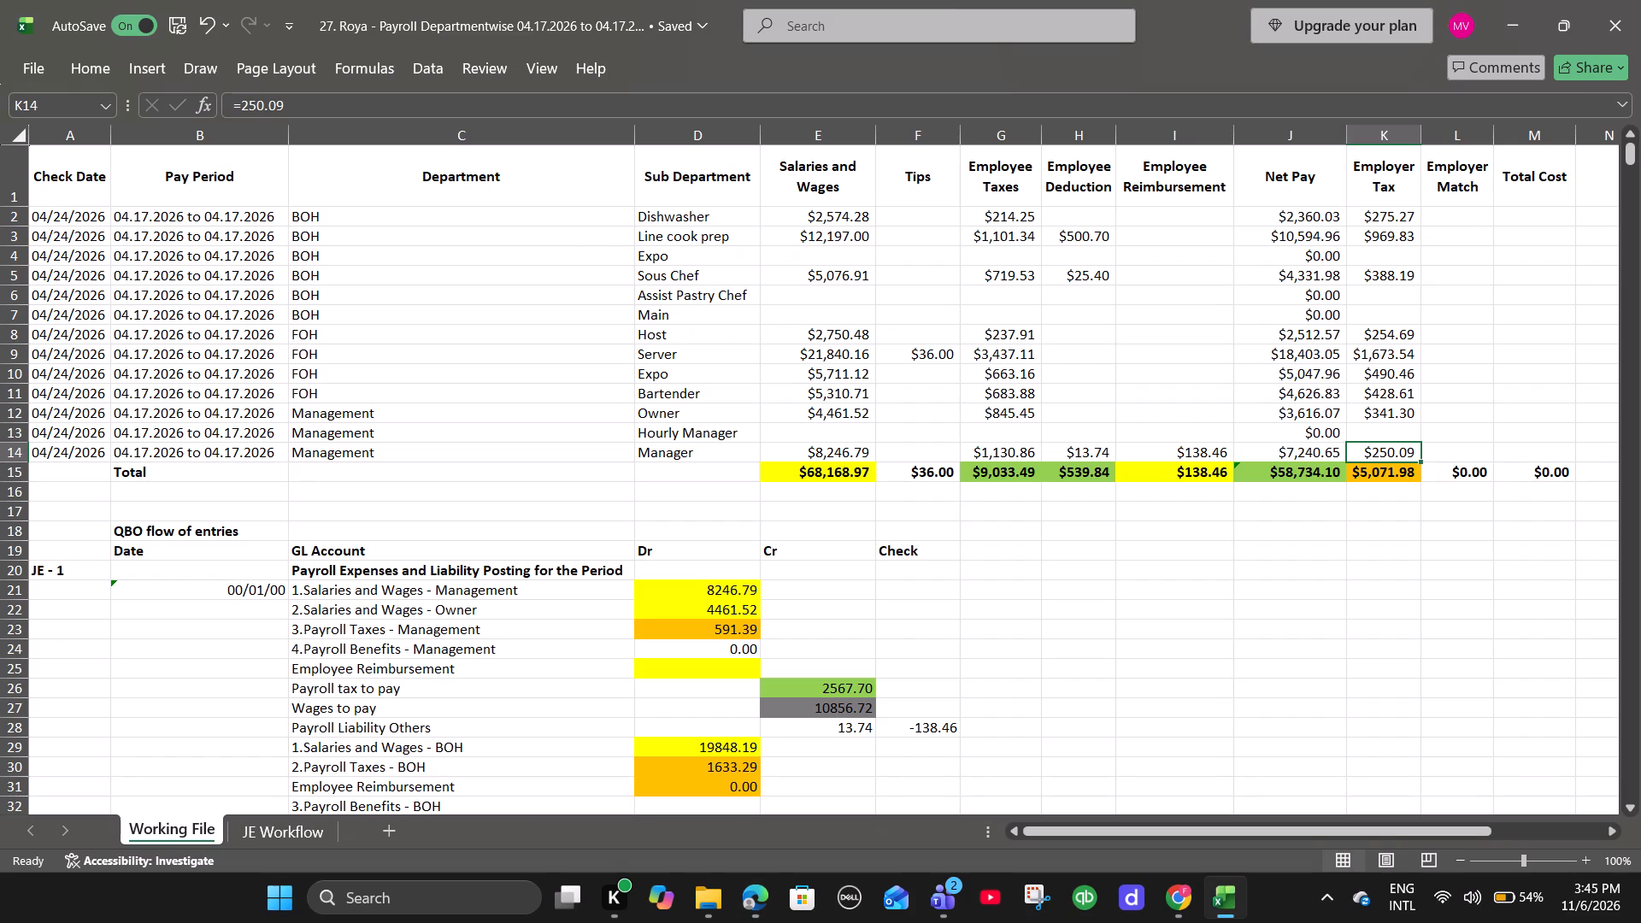
pyautogui.click(296, 109)
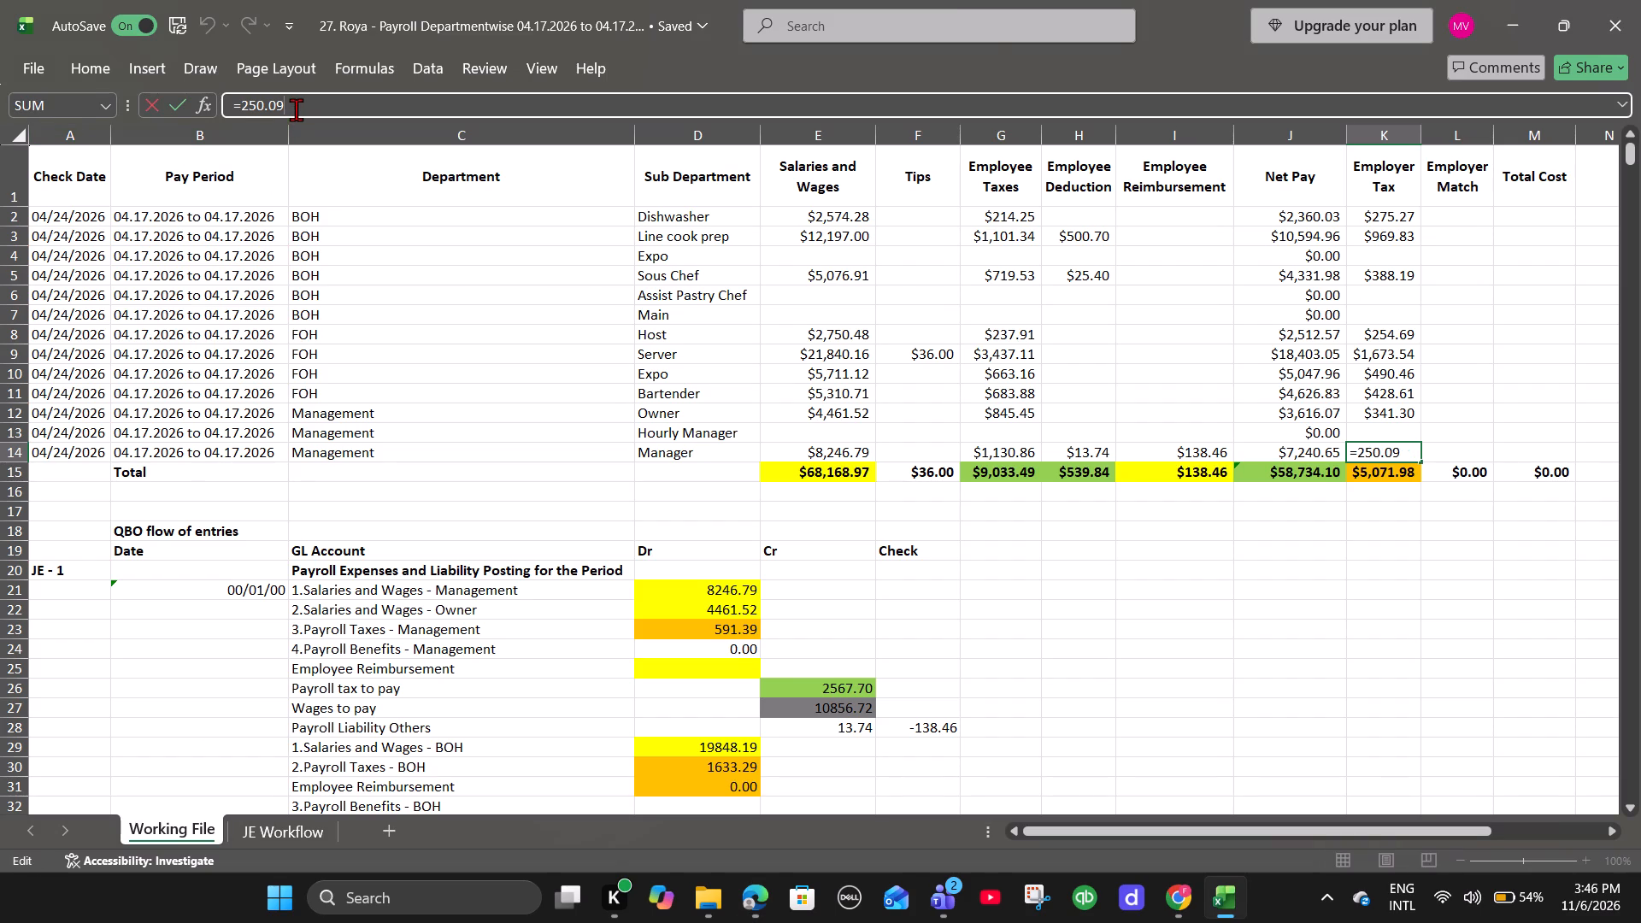
pyautogui.press('+')
pyautogui.hotkey('alt', 'Tab')
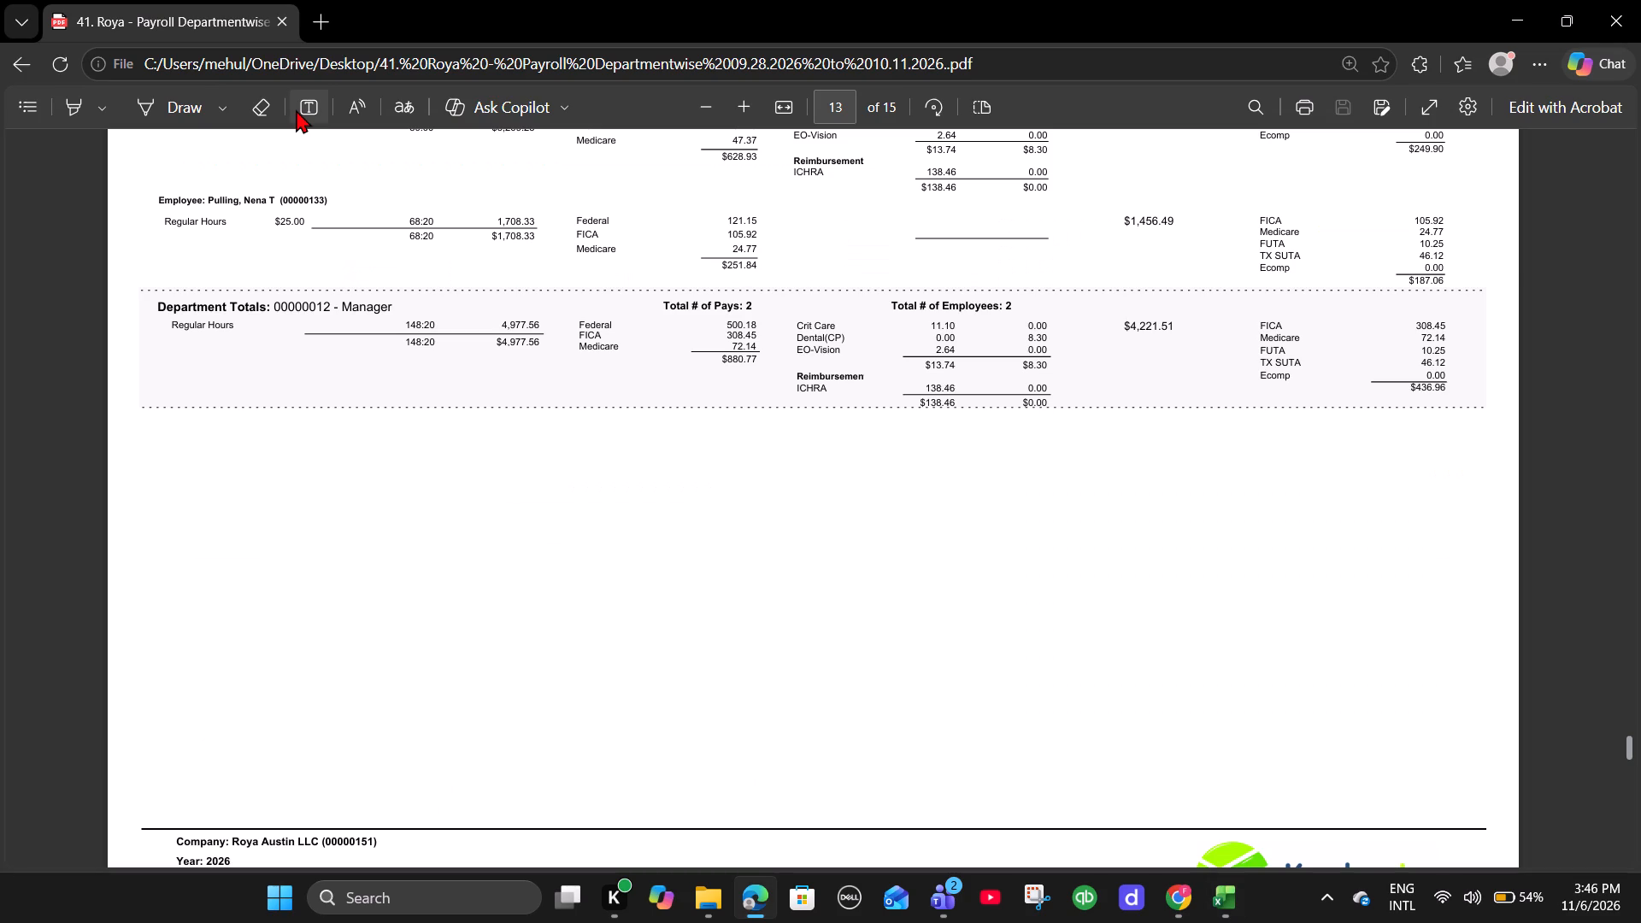
pyautogui.hotkey('alt', 'Tab')
pyautogui.write('436.96')
pyautogui.press('Return')
# Add 4807.69 to the Management Manager row's Salaries and Wages formula, from the PDF's Admin department totals.
pyautogui.hotkey('alt', 'Tab')
pyautogui.scroll(-7, 654, 390)
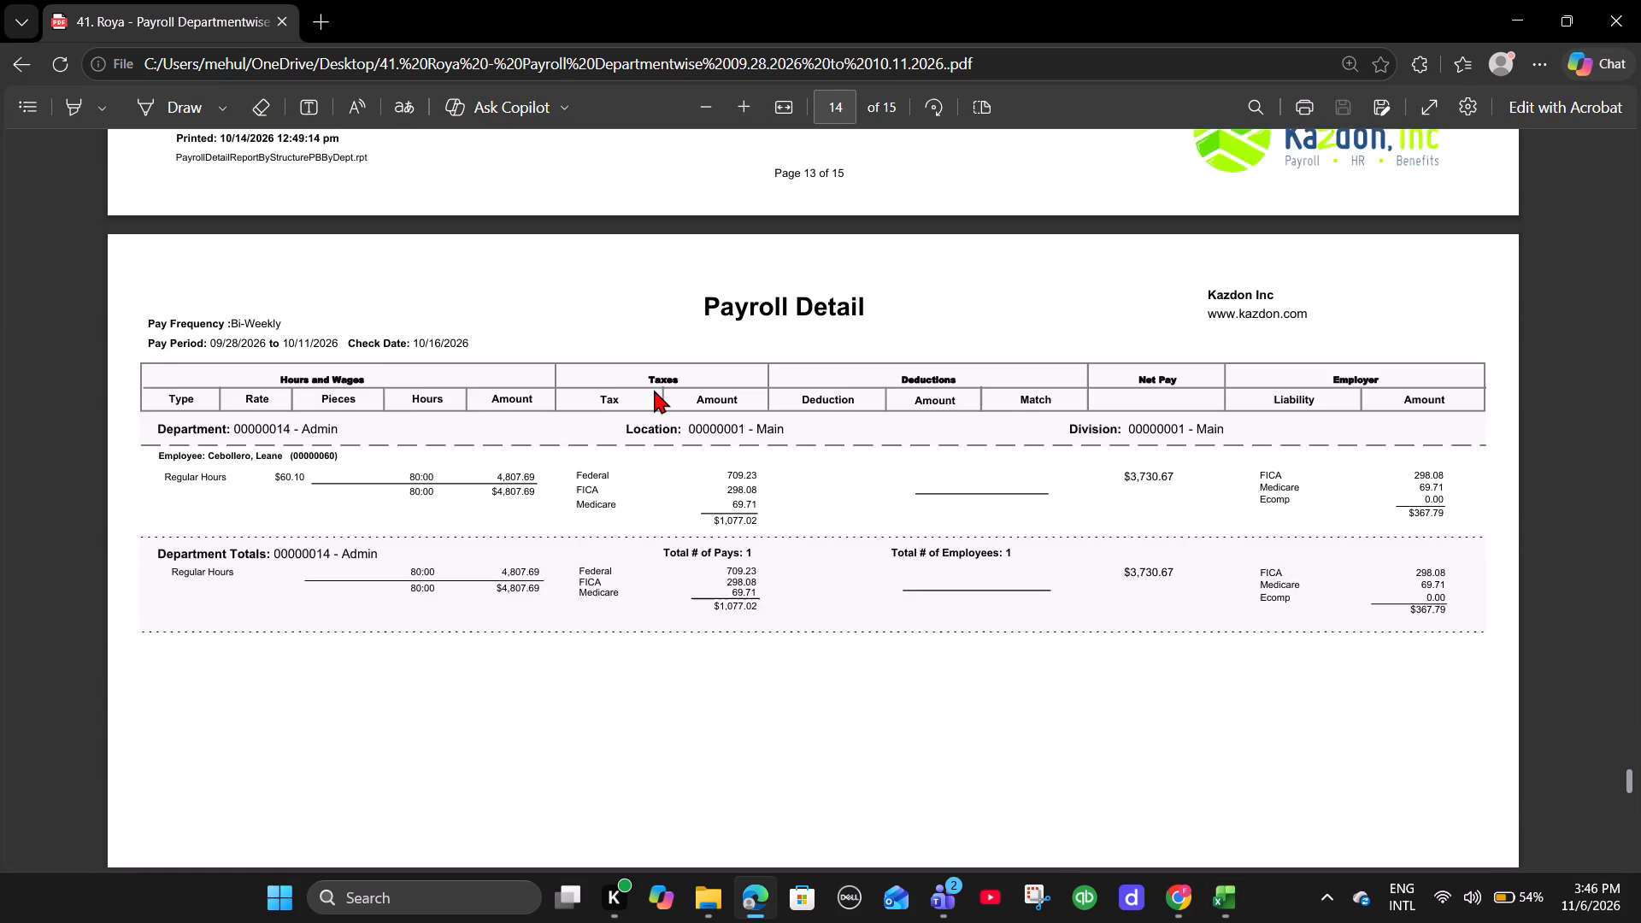
pyautogui.scroll(-1, 654, 390)
pyautogui.hotkey('alt', 'Tab')
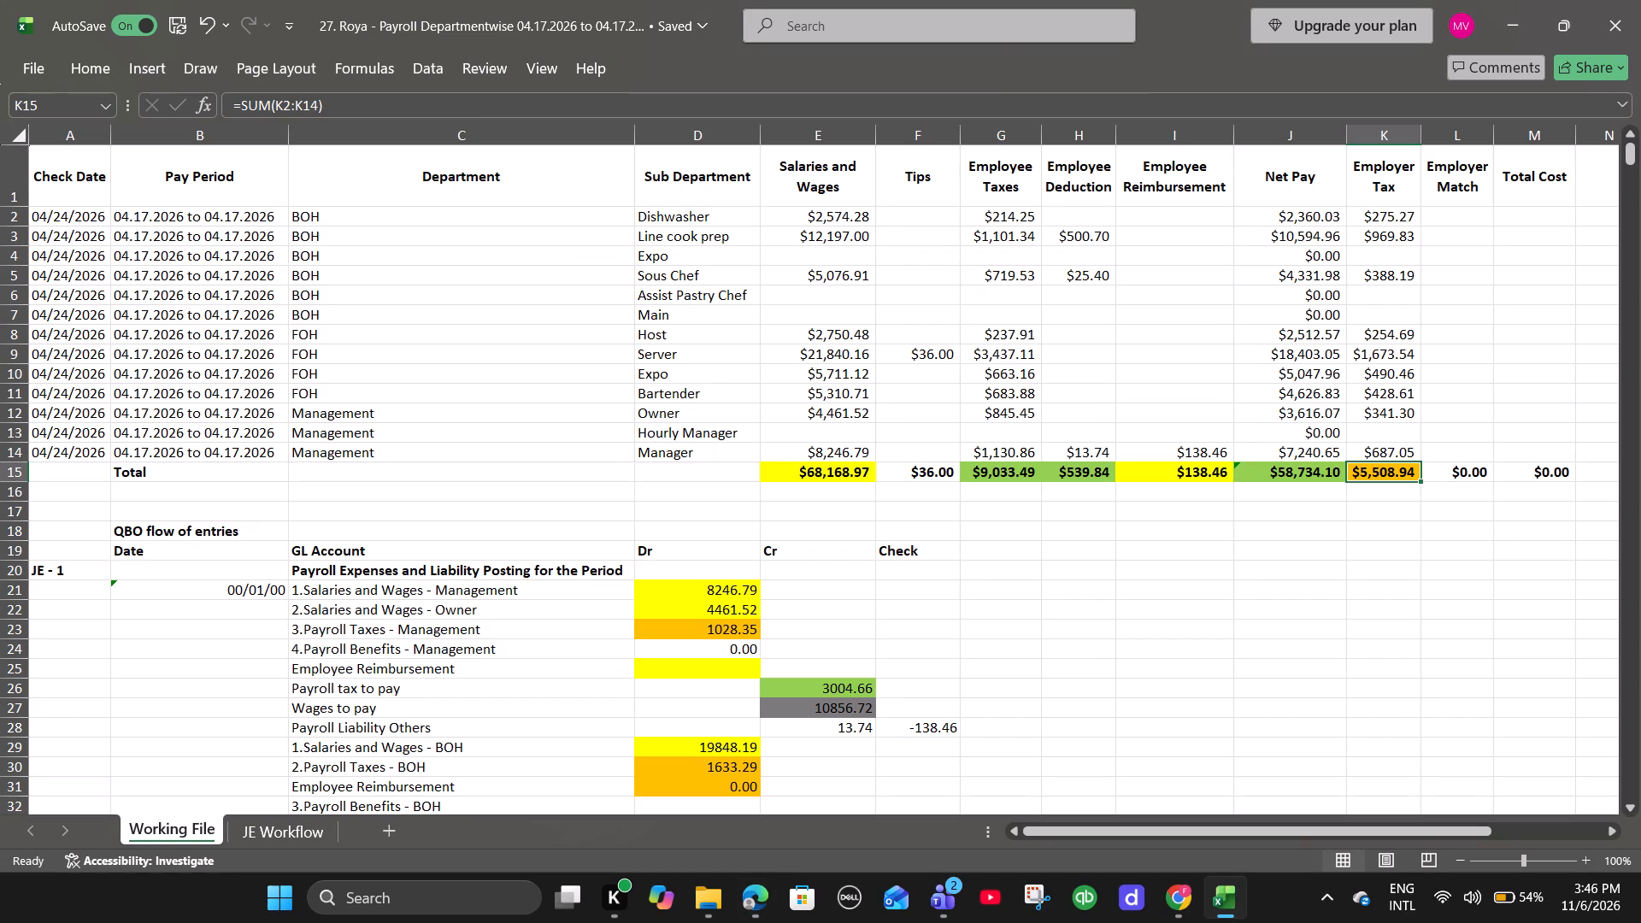
pyautogui.click(762, 446)
pyautogui.click(379, 97)
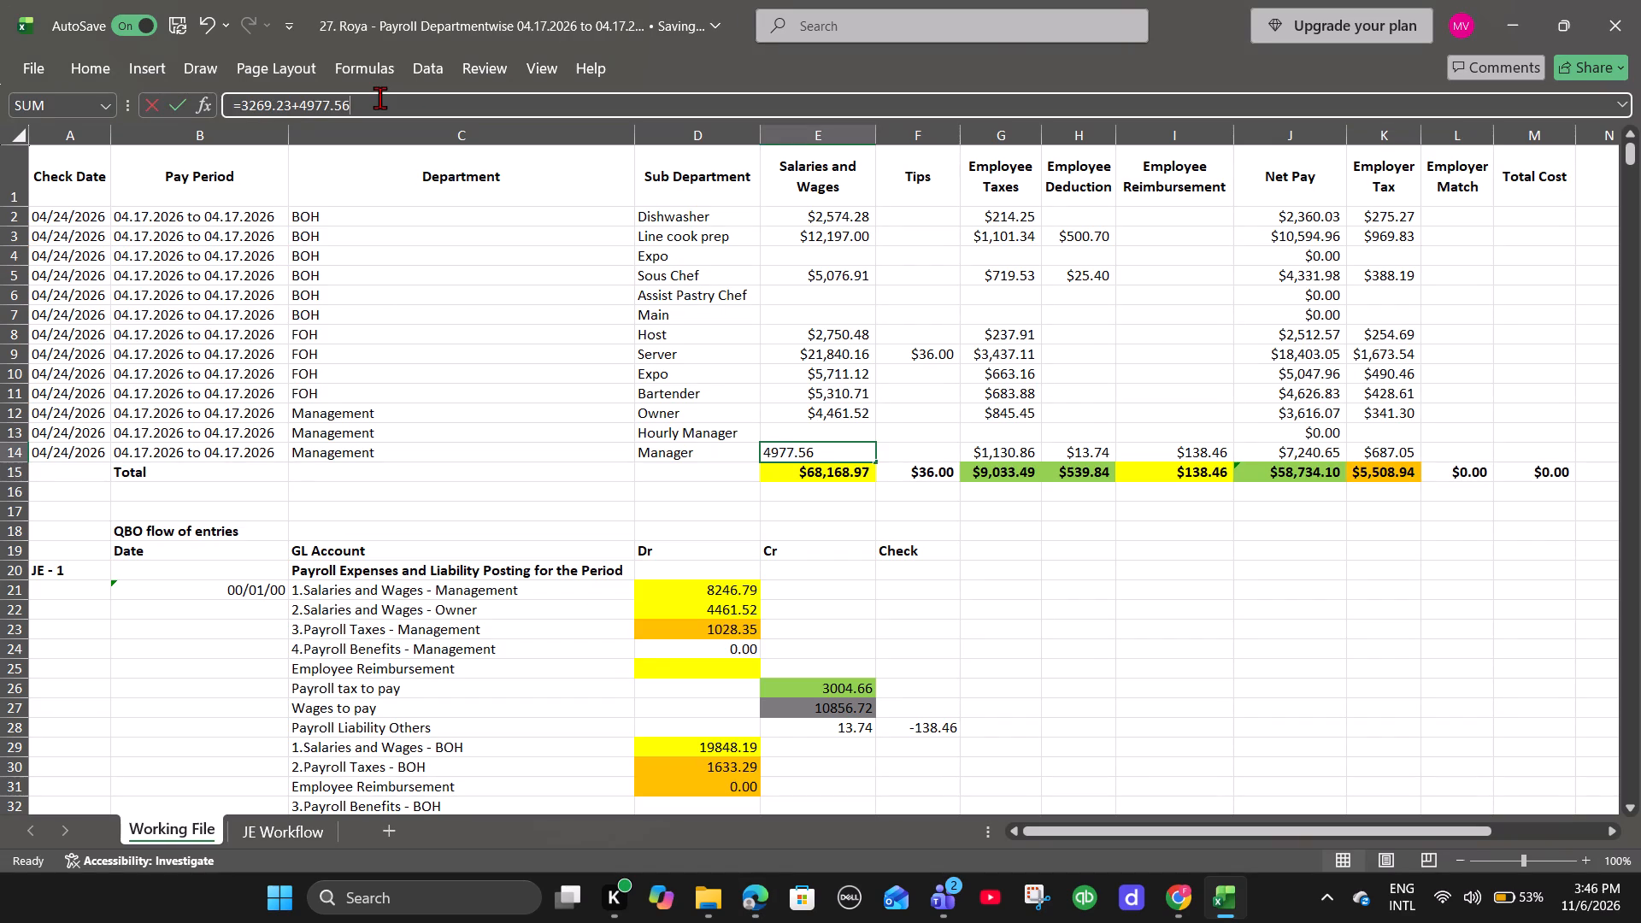
pyautogui.press('+')
pyautogui.hotkey('alt', 'Tab')
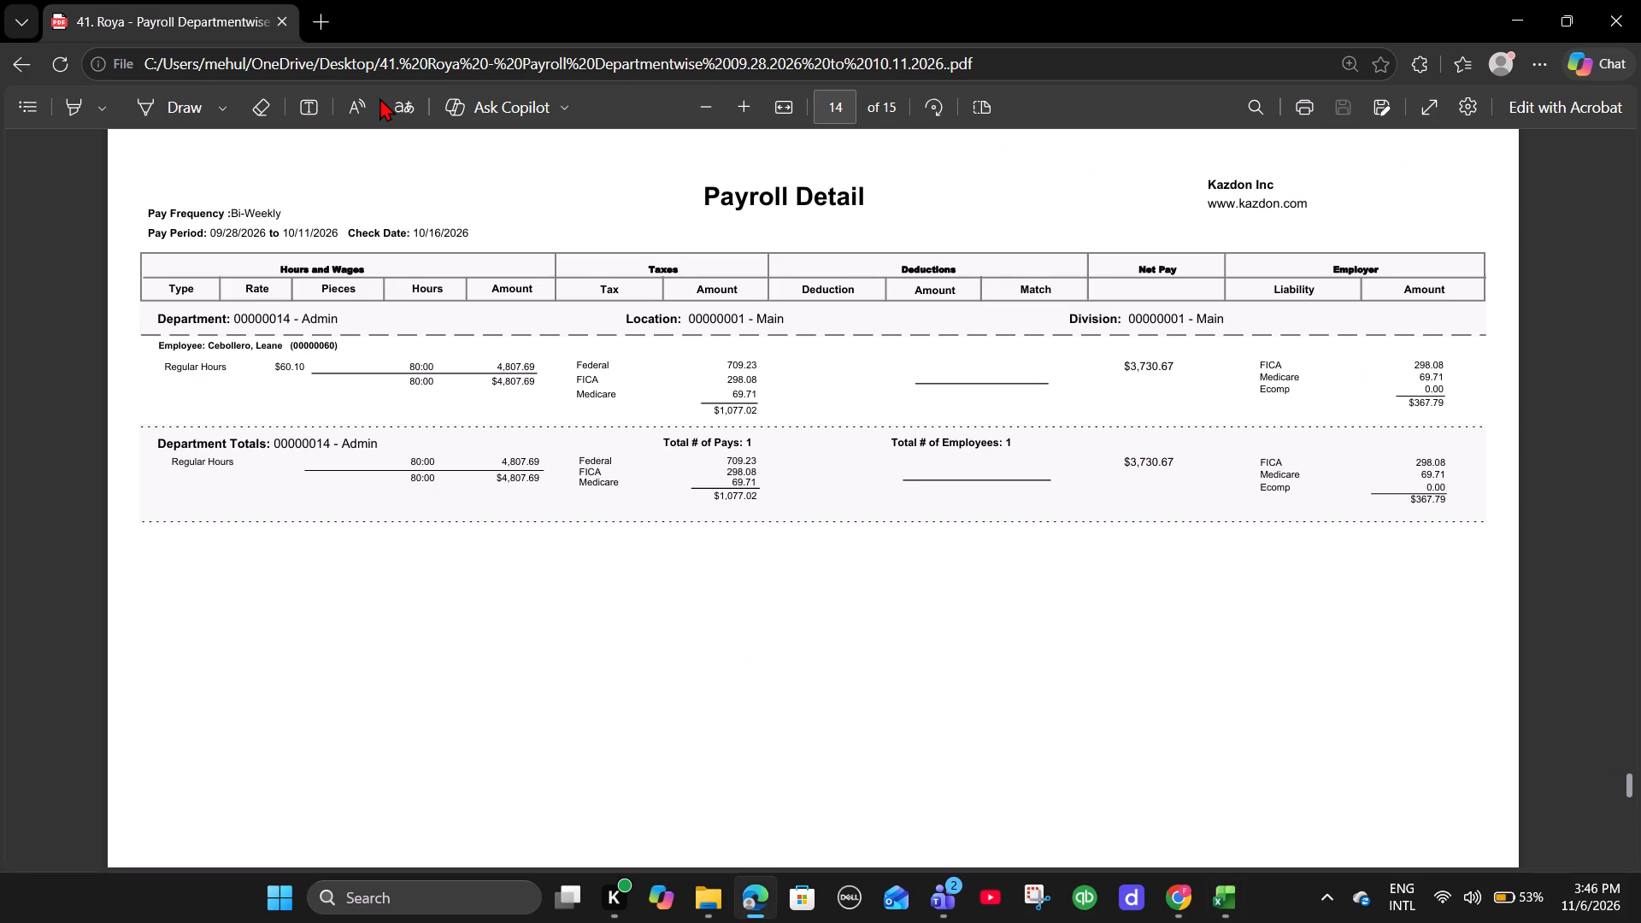
pyautogui.hotkey('alt', 'Tab')
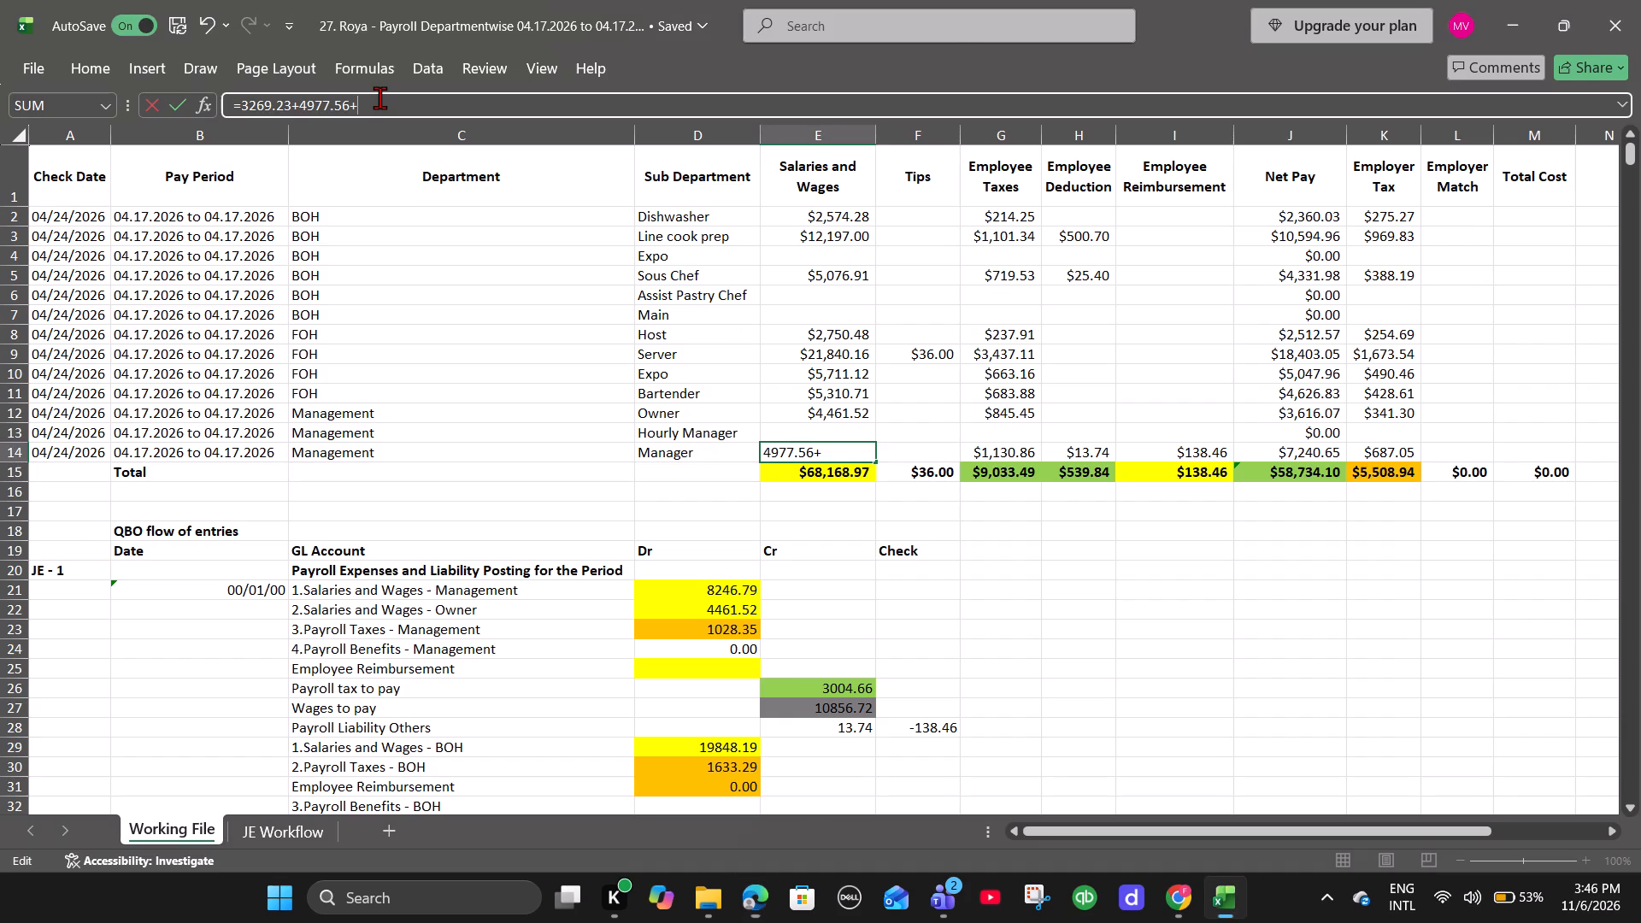
pyautogui.write('4807.69')
pyautogui.press('Return')
# Add 1077.02 to the Management Manager row's Employee Taxes formula, from the PDF's Admin department totals.
pyautogui.hotkey('alt', 'Tab')
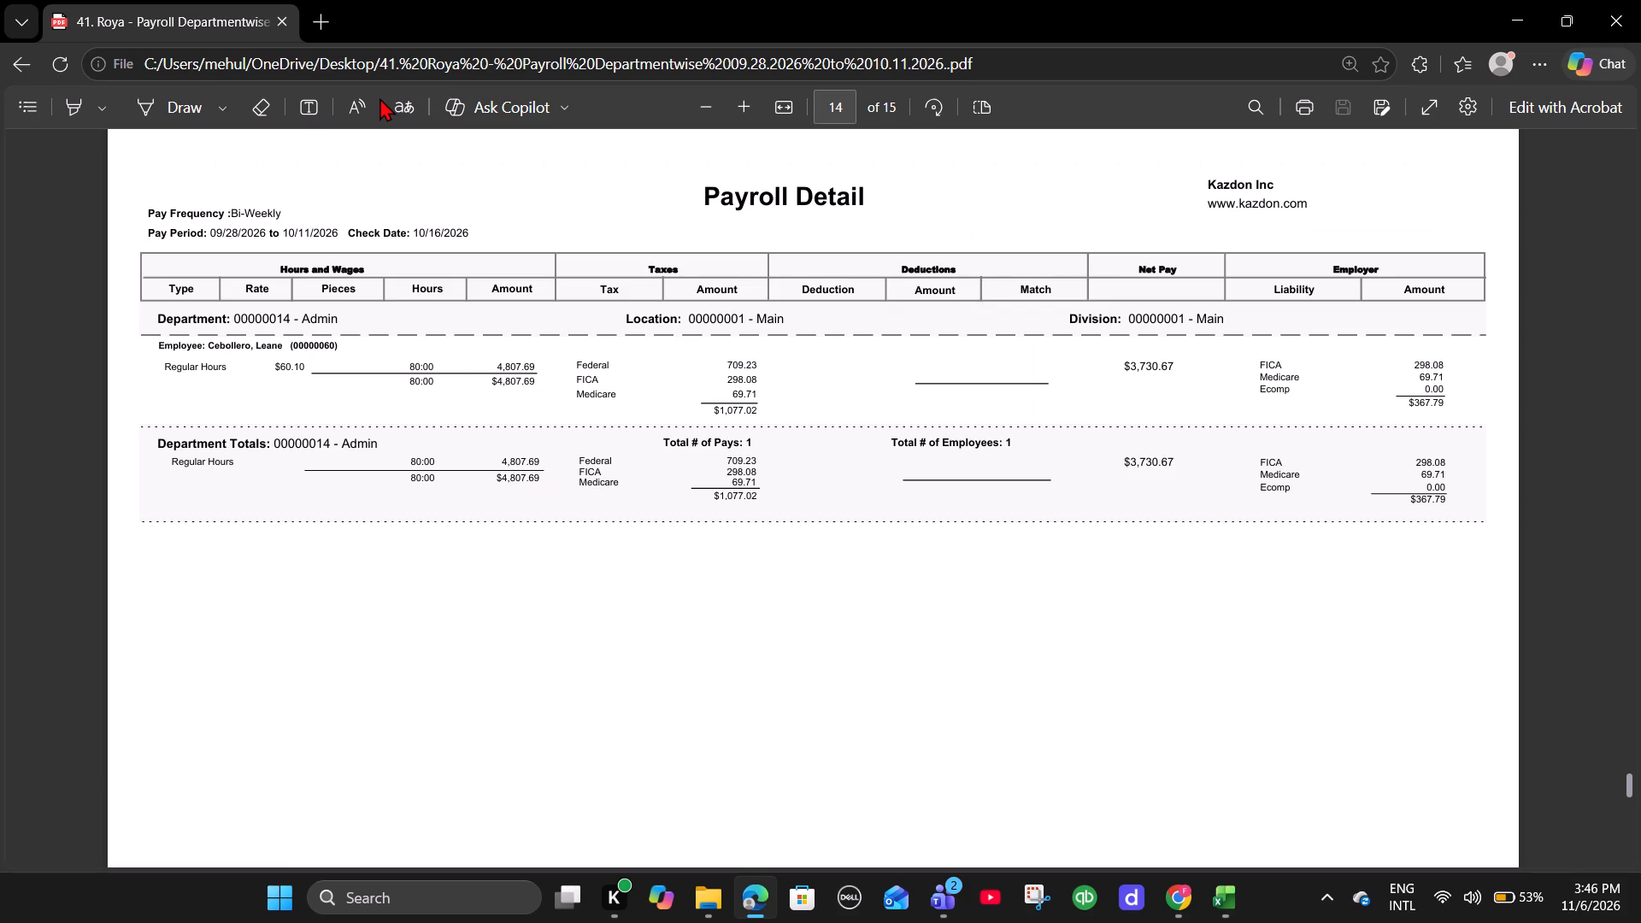
pyautogui.hotkey('alt', 'Tab')
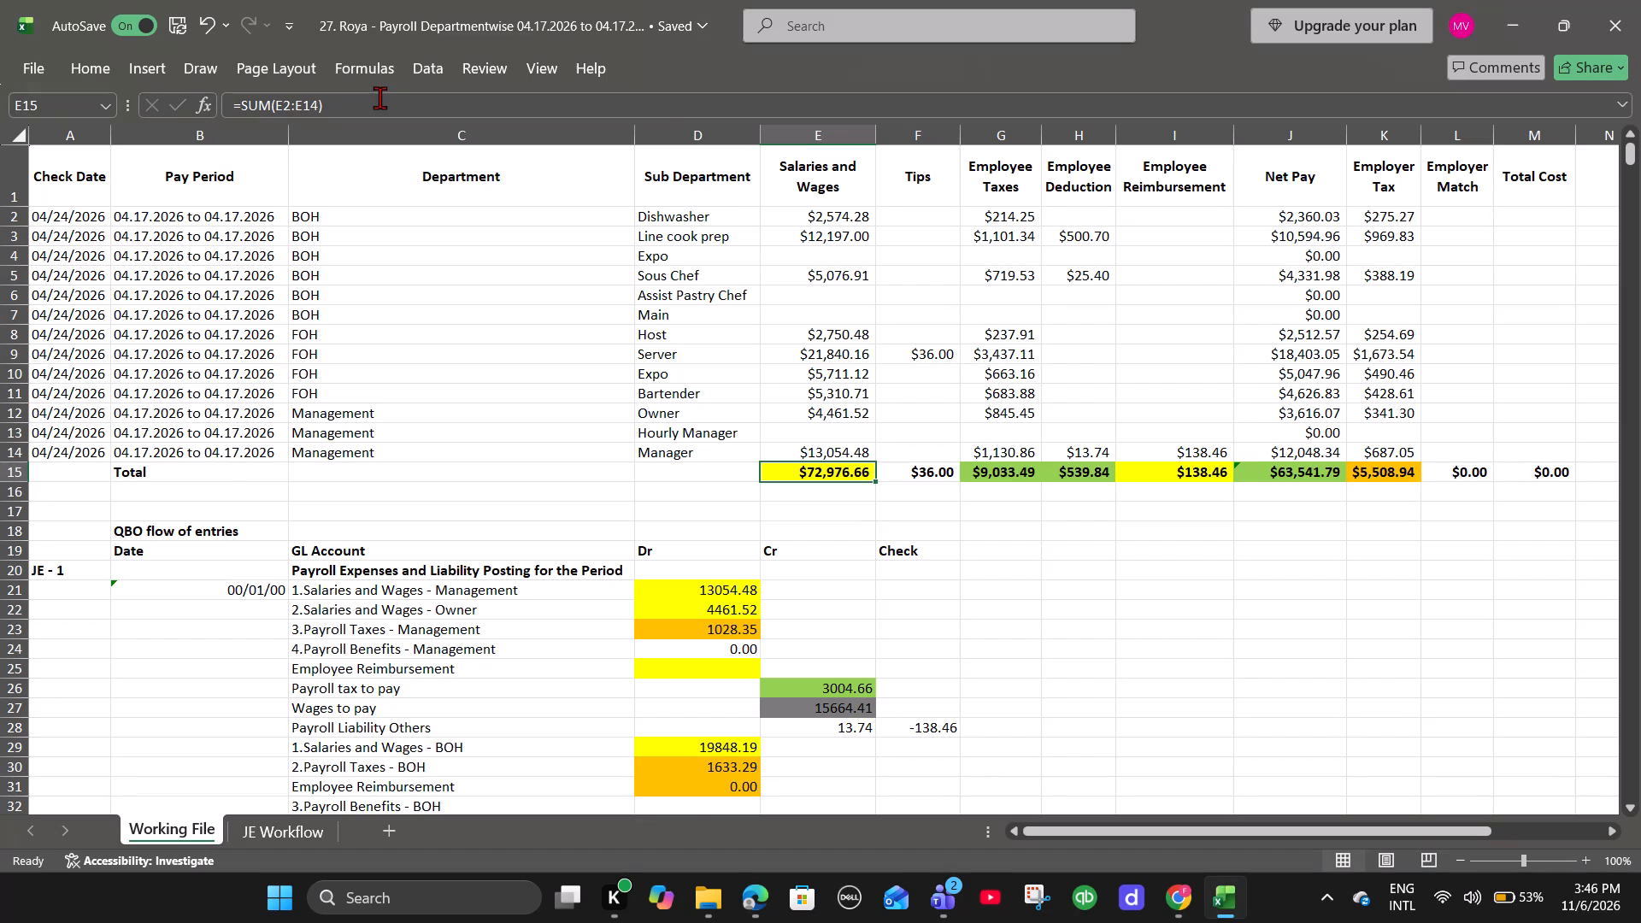
pyautogui.click(1001, 454)
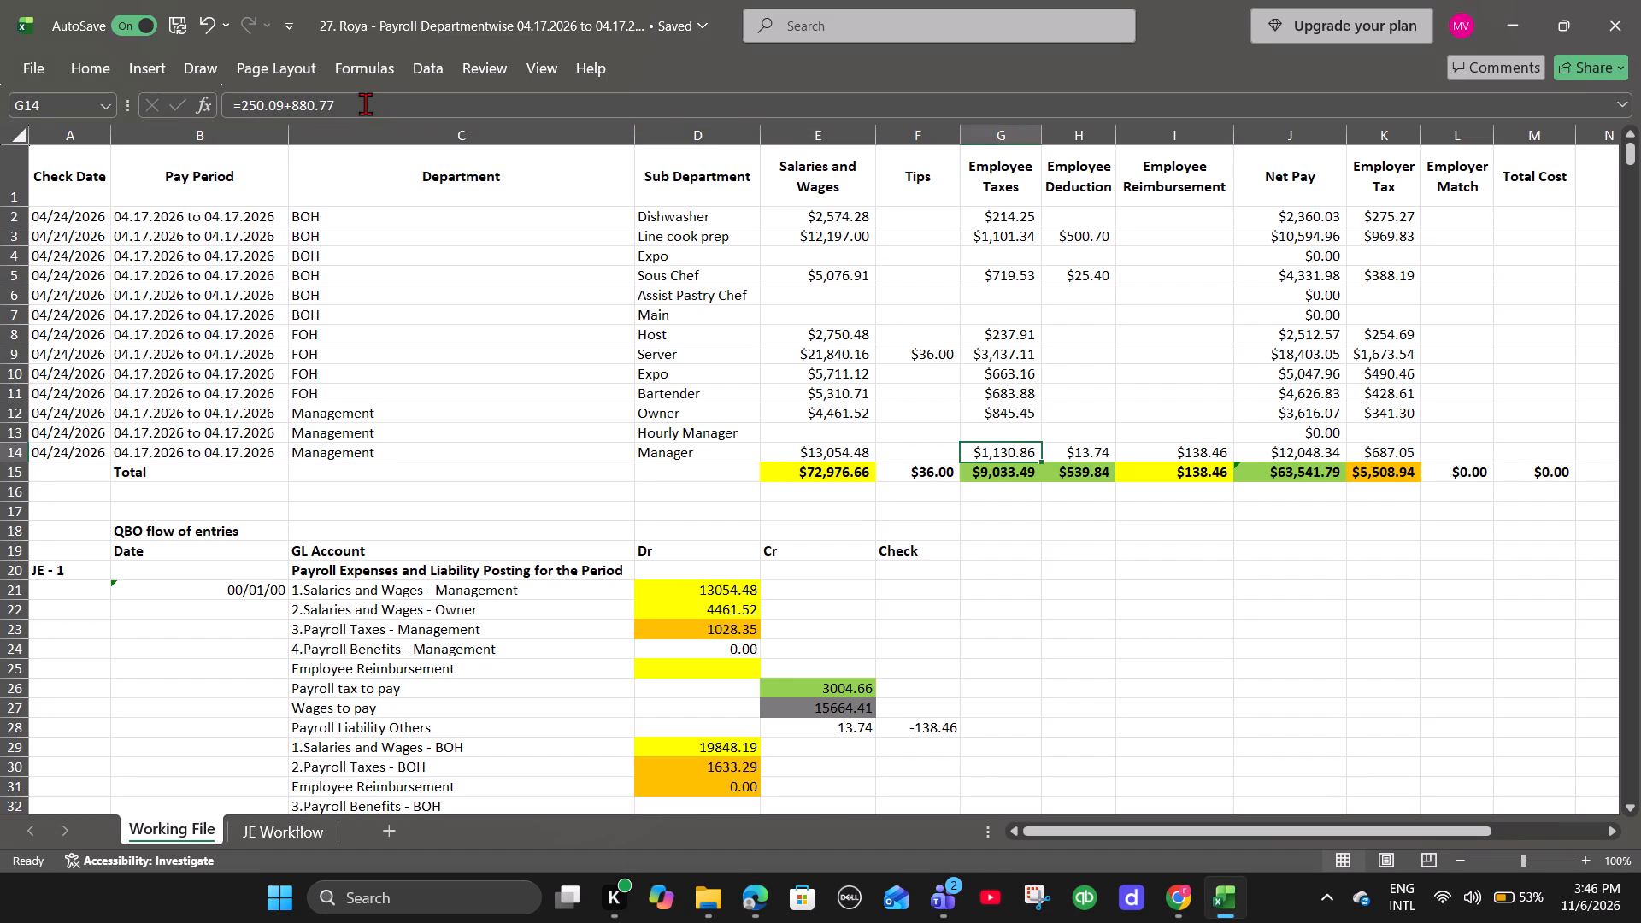
pyautogui.click(365, 103)
pyautogui.write('+1077.02')
pyautogui.press('Return')
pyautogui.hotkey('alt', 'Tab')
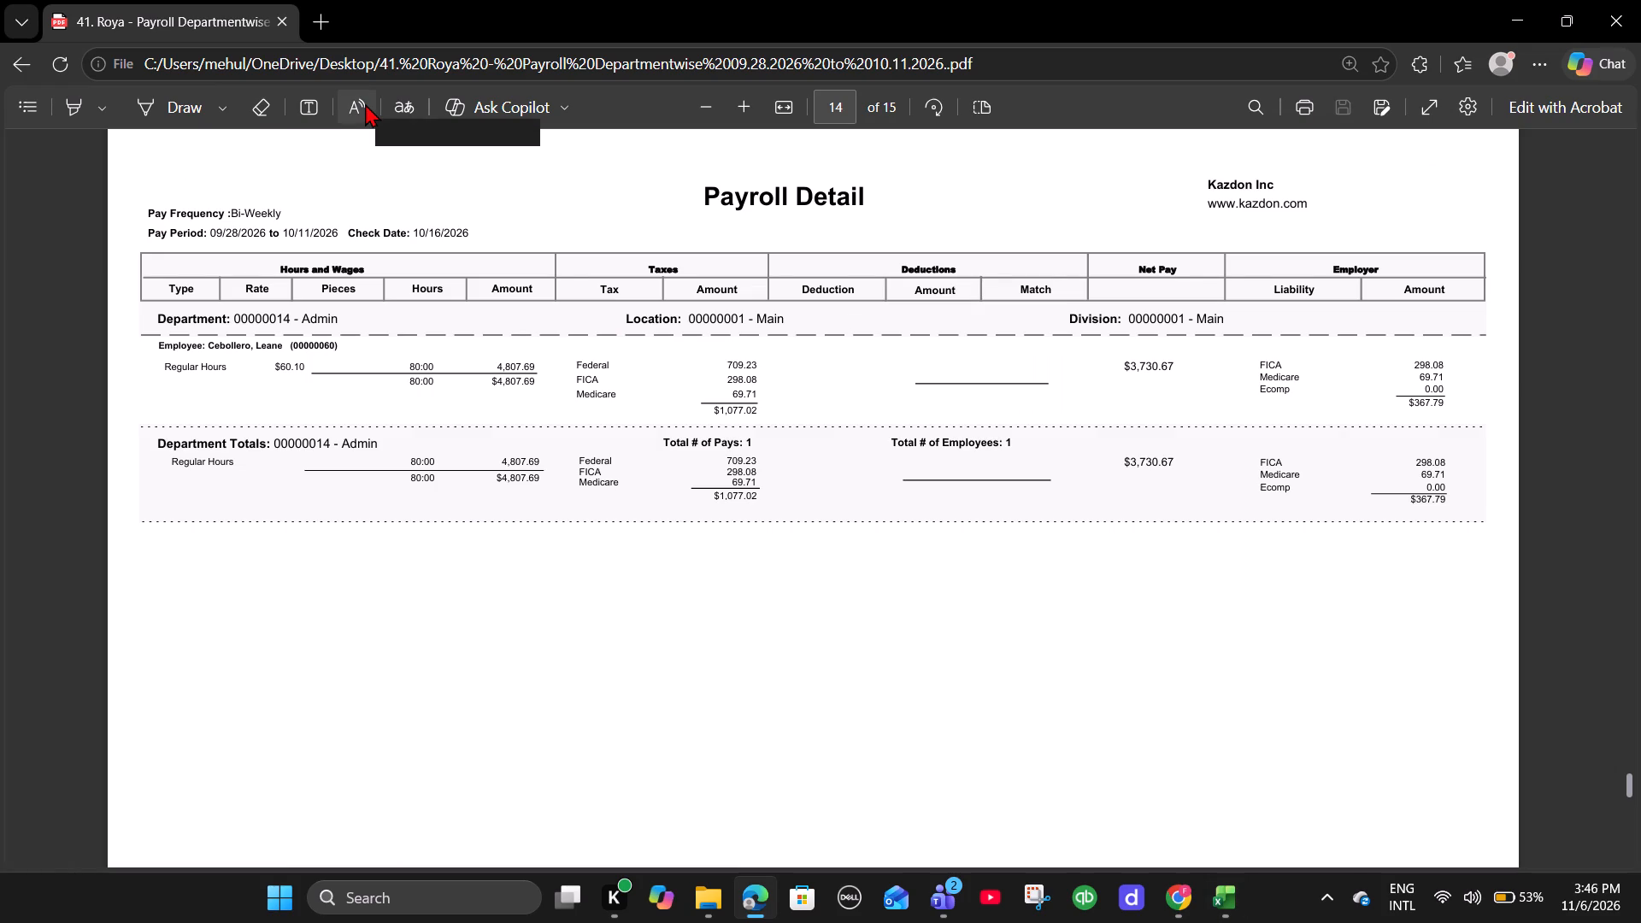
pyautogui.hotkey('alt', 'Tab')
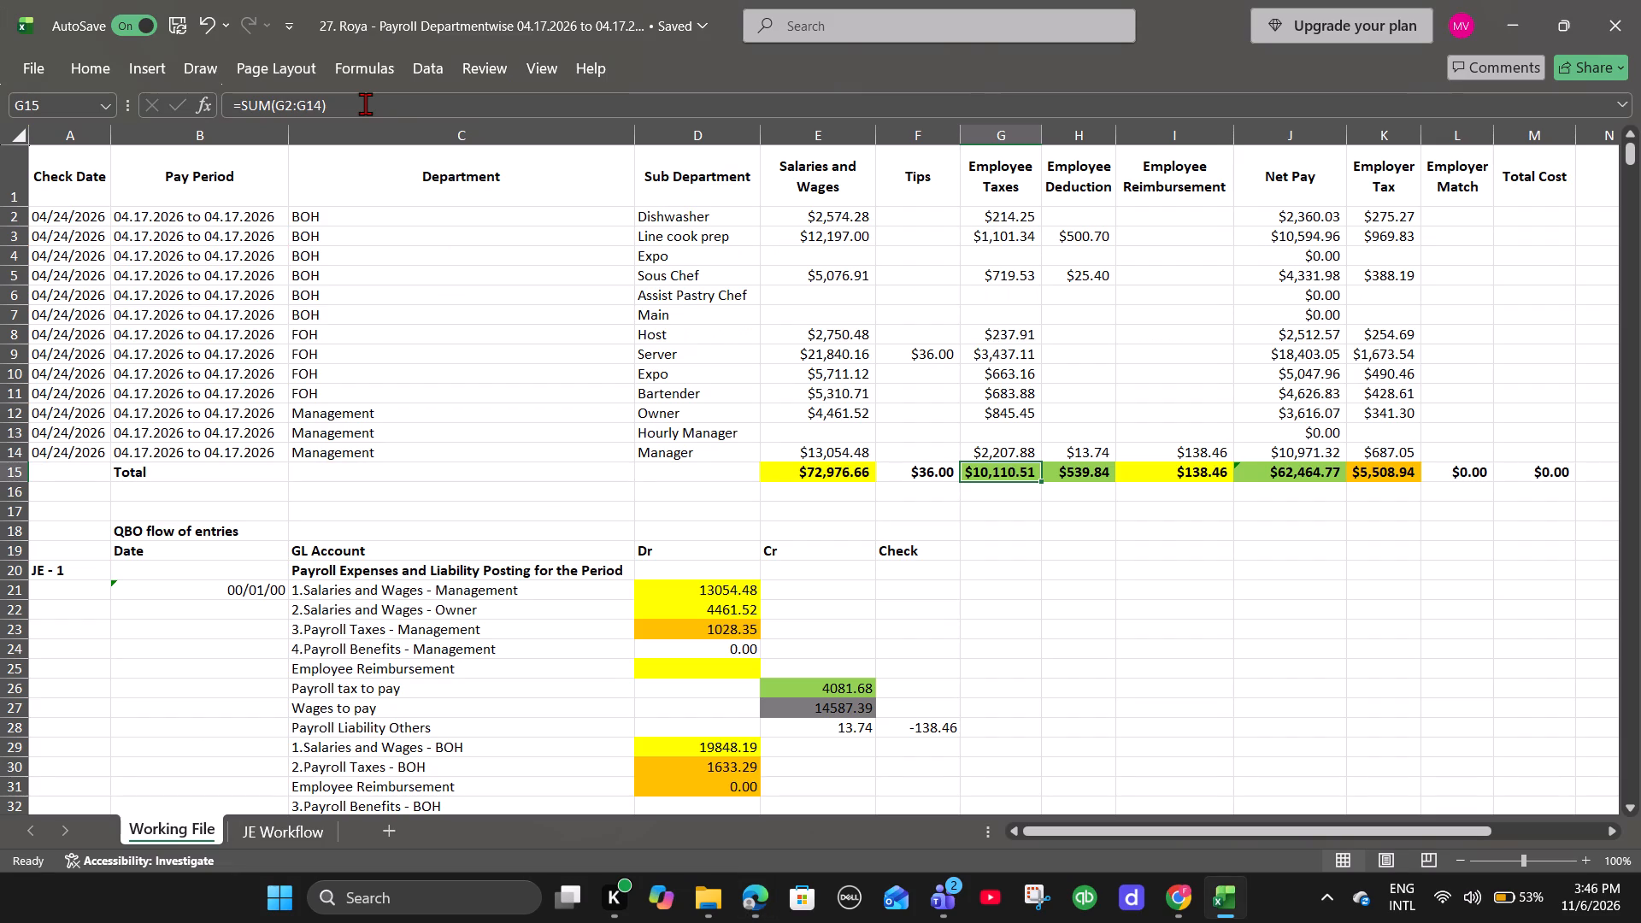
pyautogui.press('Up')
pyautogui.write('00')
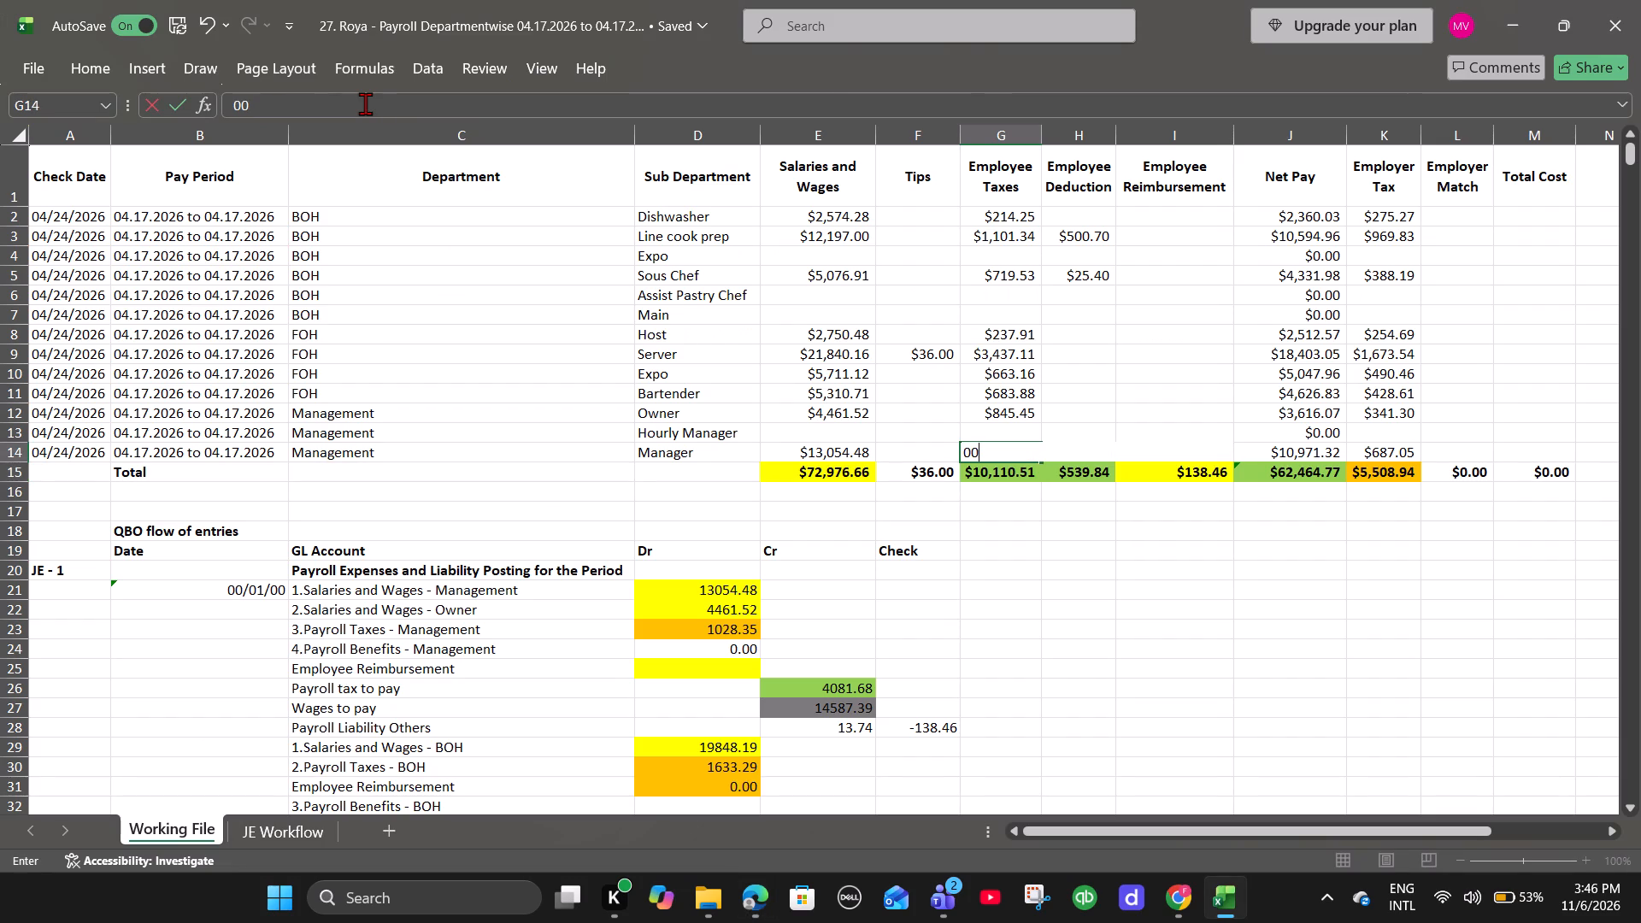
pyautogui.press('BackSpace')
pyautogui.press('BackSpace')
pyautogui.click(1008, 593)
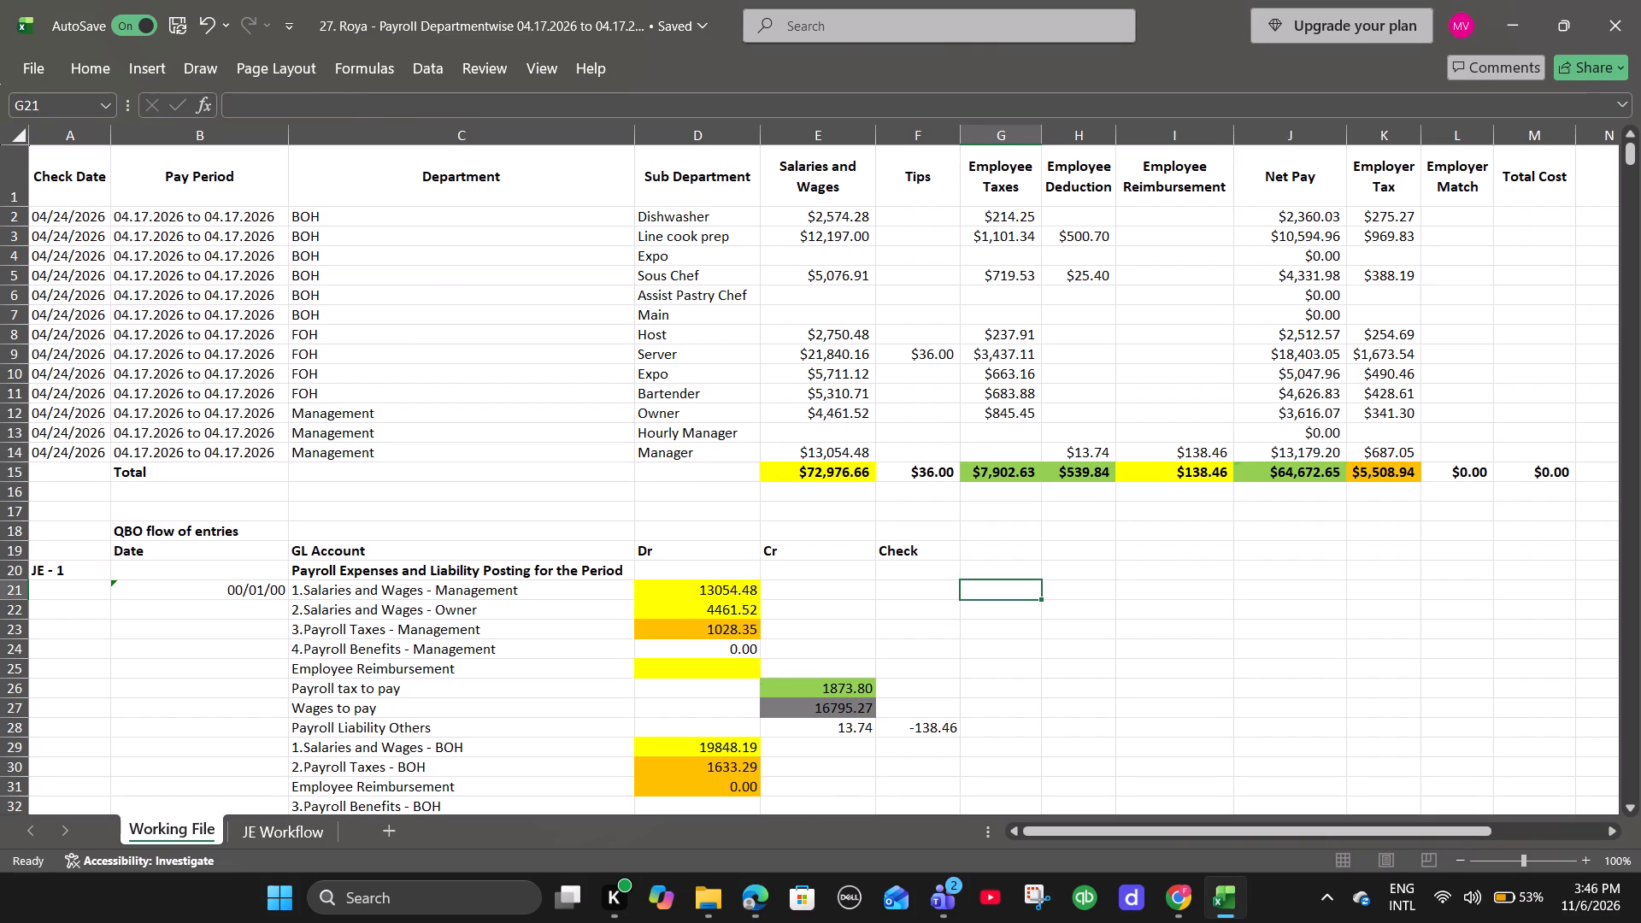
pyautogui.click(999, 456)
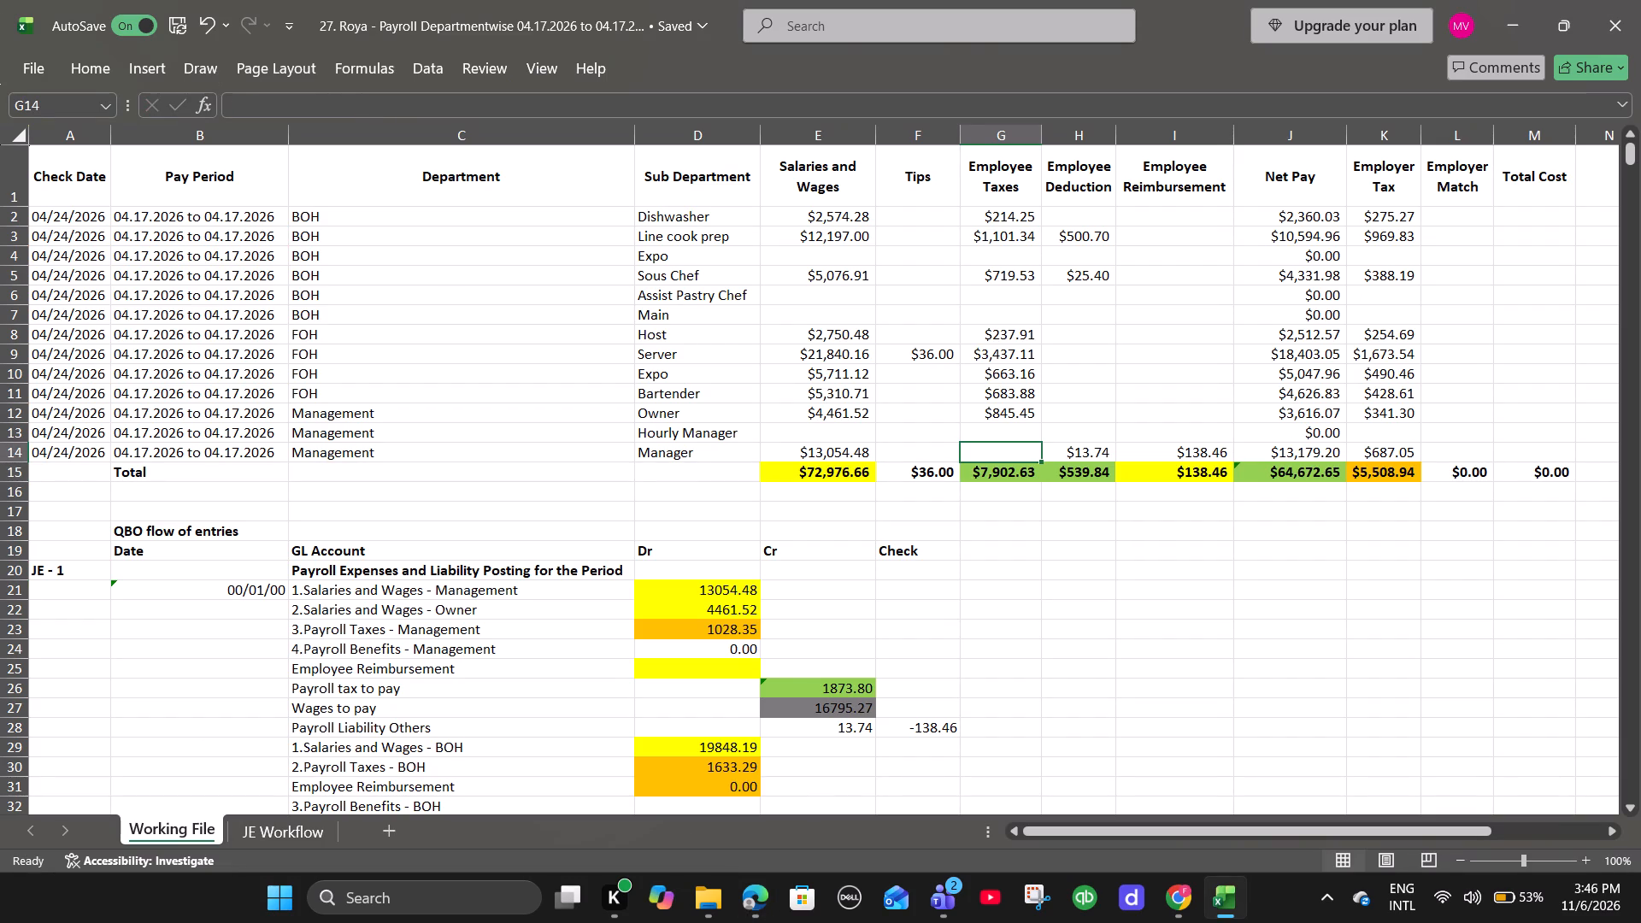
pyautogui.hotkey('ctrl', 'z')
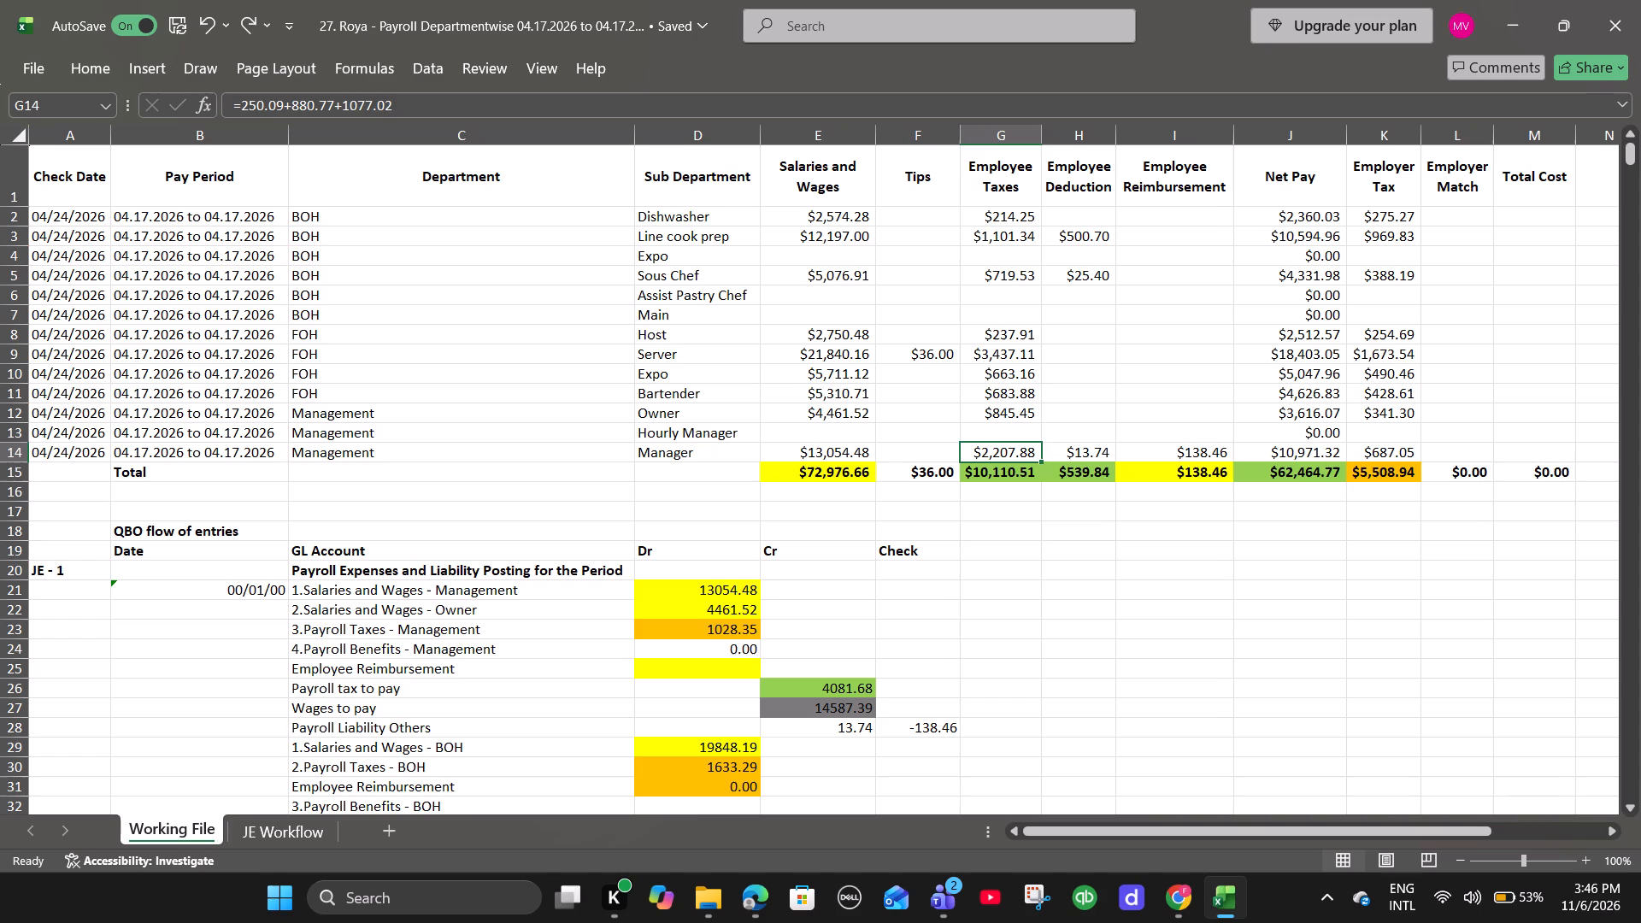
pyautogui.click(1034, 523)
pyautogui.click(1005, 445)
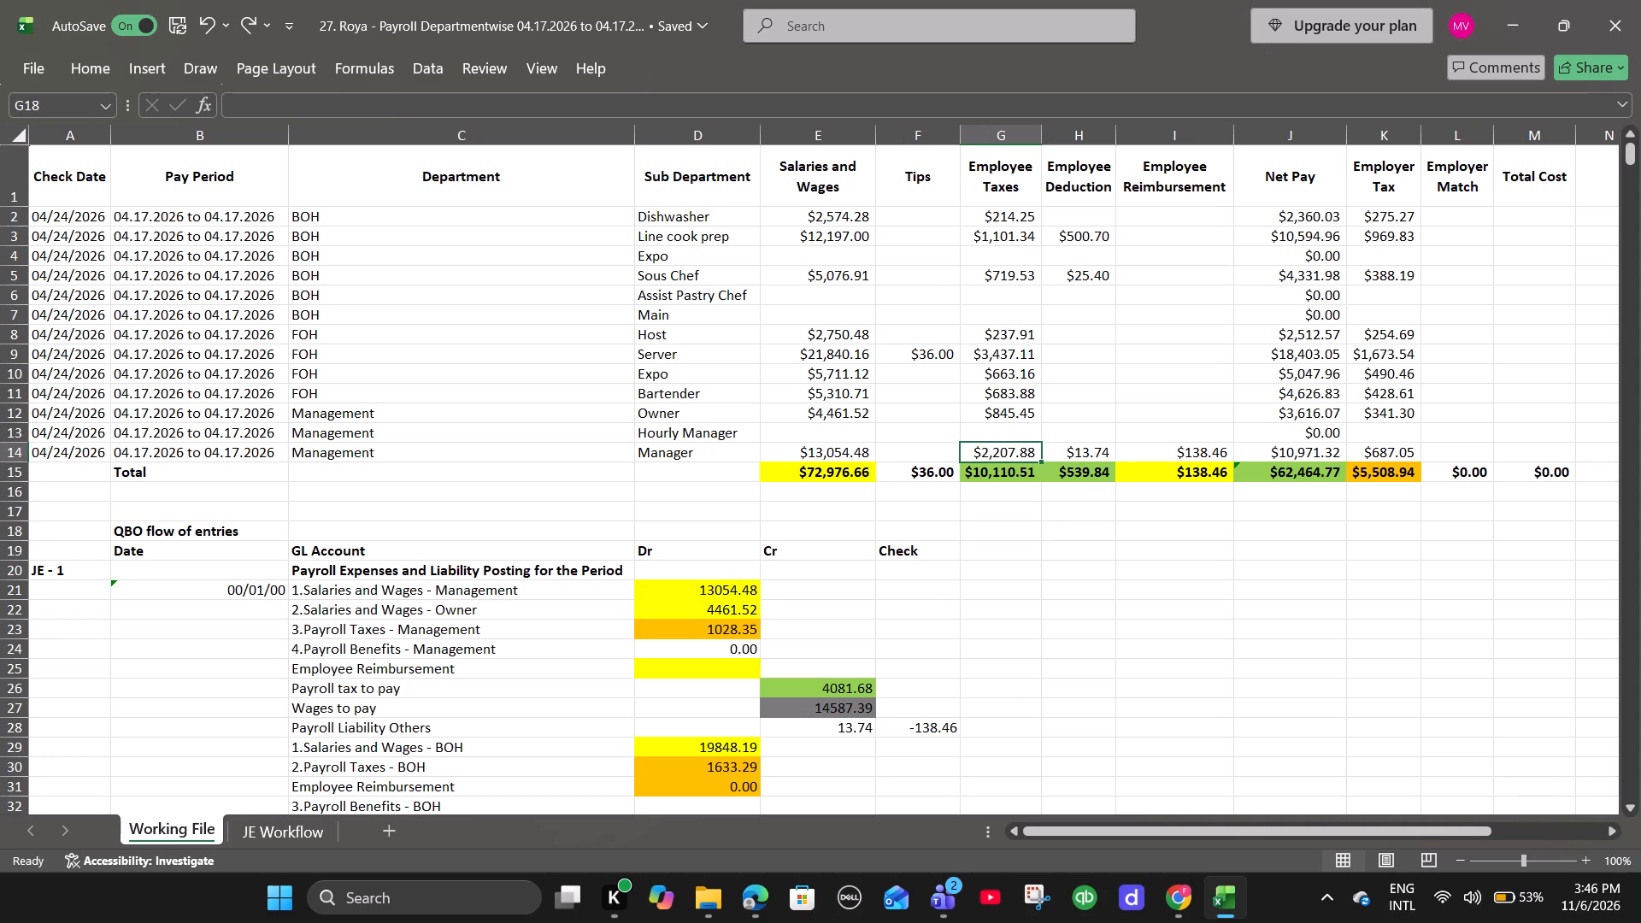
# Add 367.79 to the Management Manager row's Employer Tax formula, from the PDF's Admin department totals.
pyautogui.click(1387, 450)
pyautogui.hotkey('alt', 'Tab')
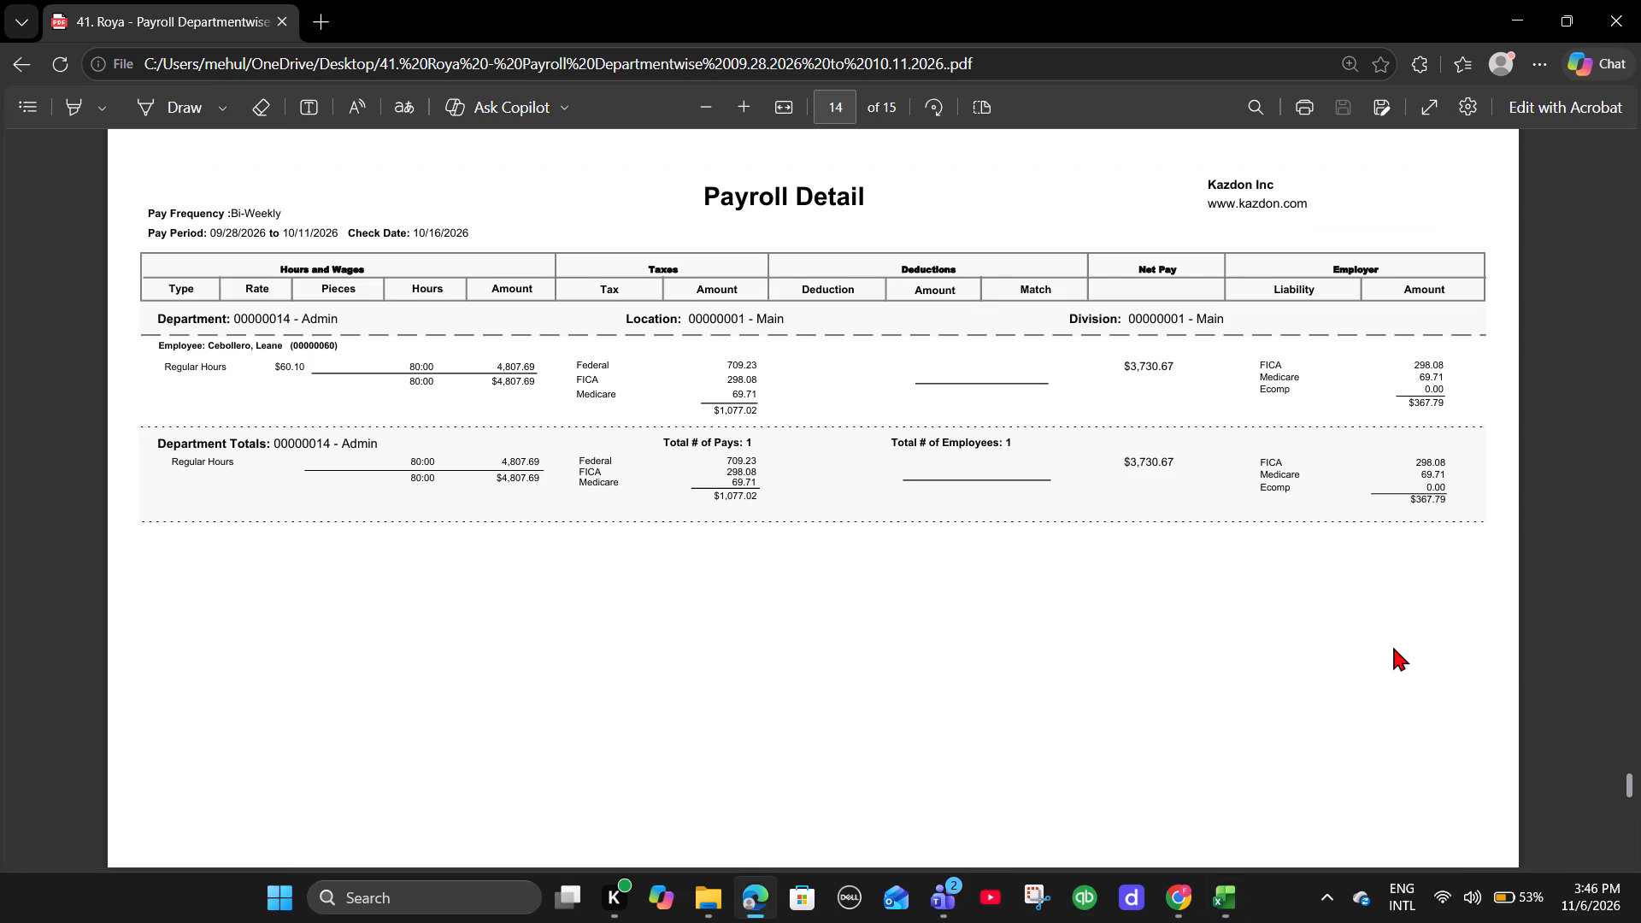
pyautogui.hotkey('alt', 'Tab')
pyautogui.click(415, 96)
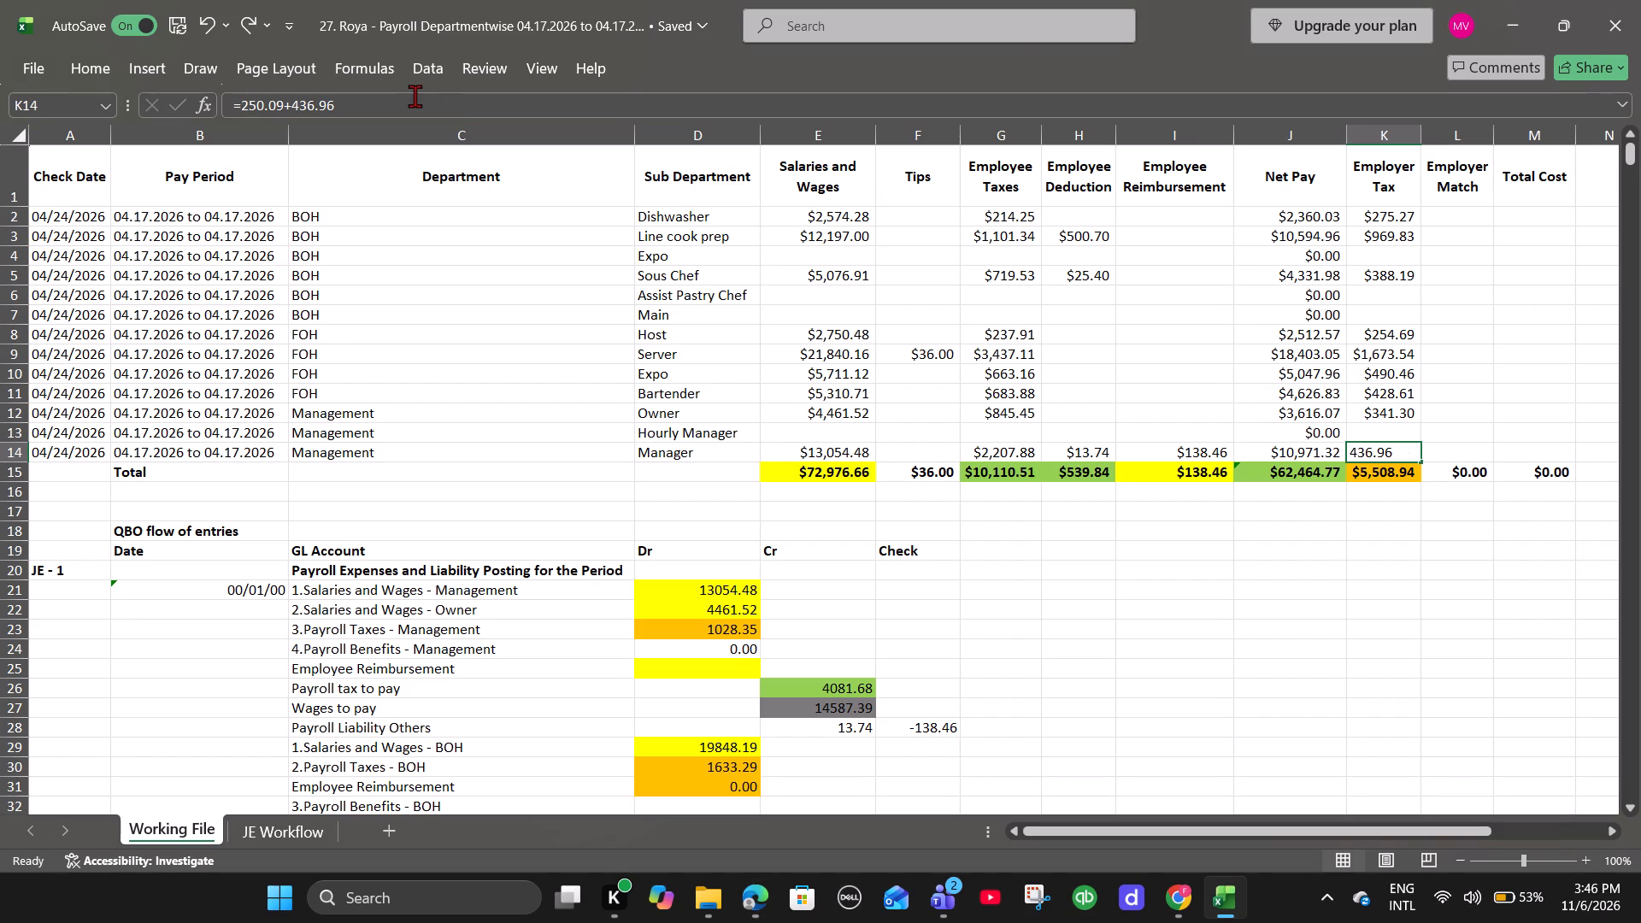
pyautogui.write('+367.79')
pyautogui.press('Return')
# Compare the working file's Total row with the location, division and company totals on the PDF's last page.
pyautogui.hotkey('alt', 'Tab')
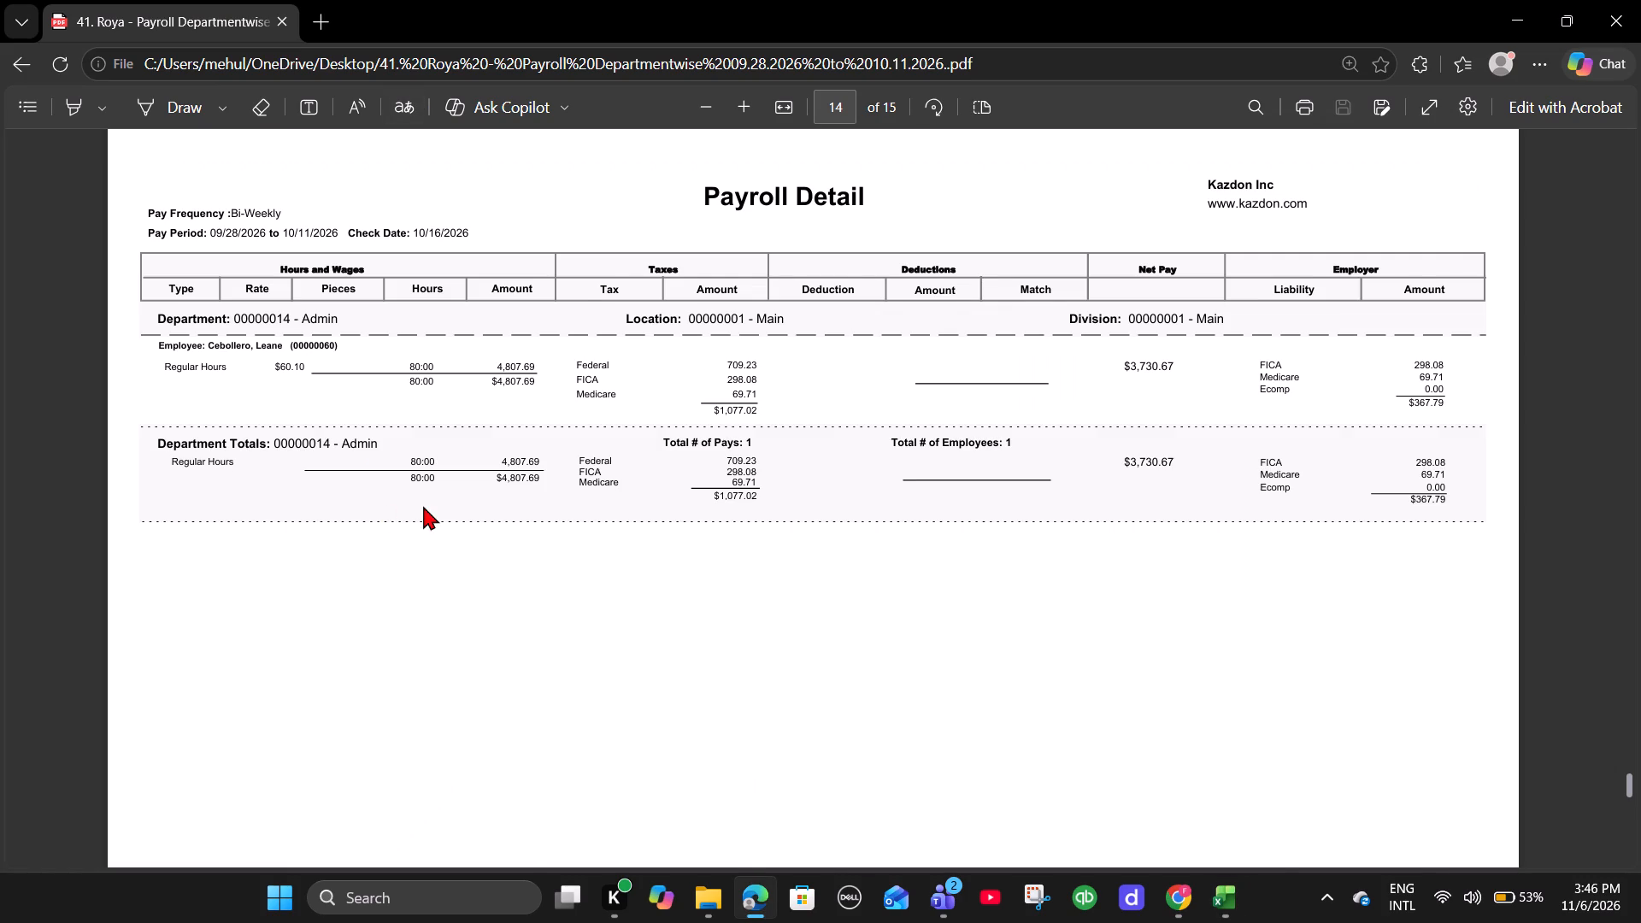
pyautogui.scroll(-13, 430, 506)
pyautogui.scroll(2, 430, 506)
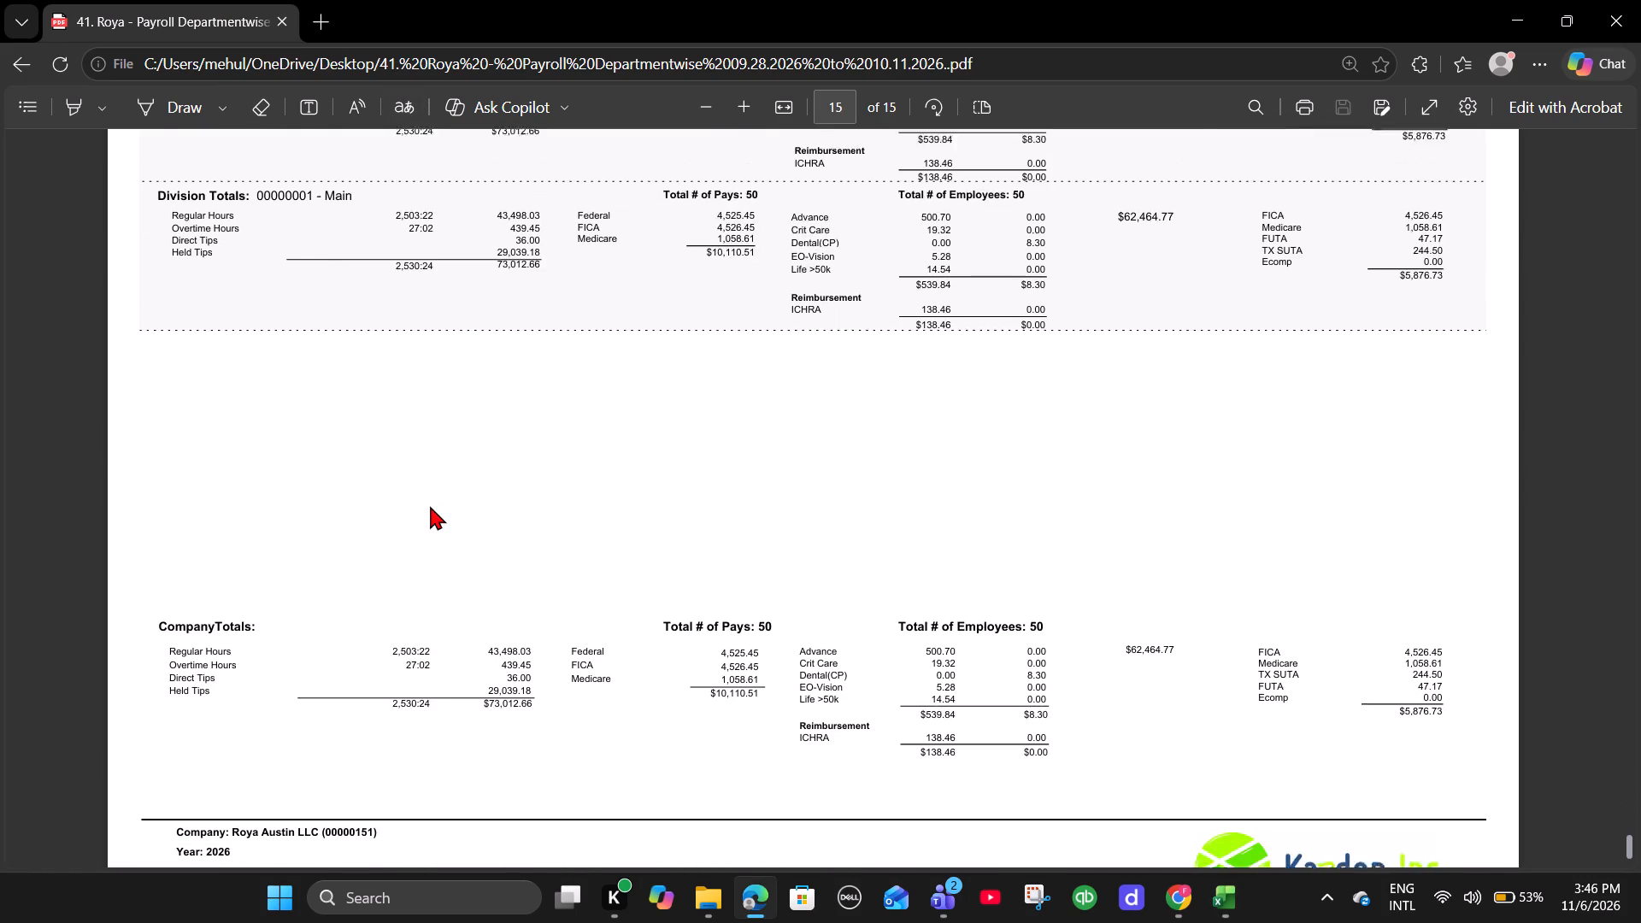
pyautogui.hotkey('alt', 'Tab')
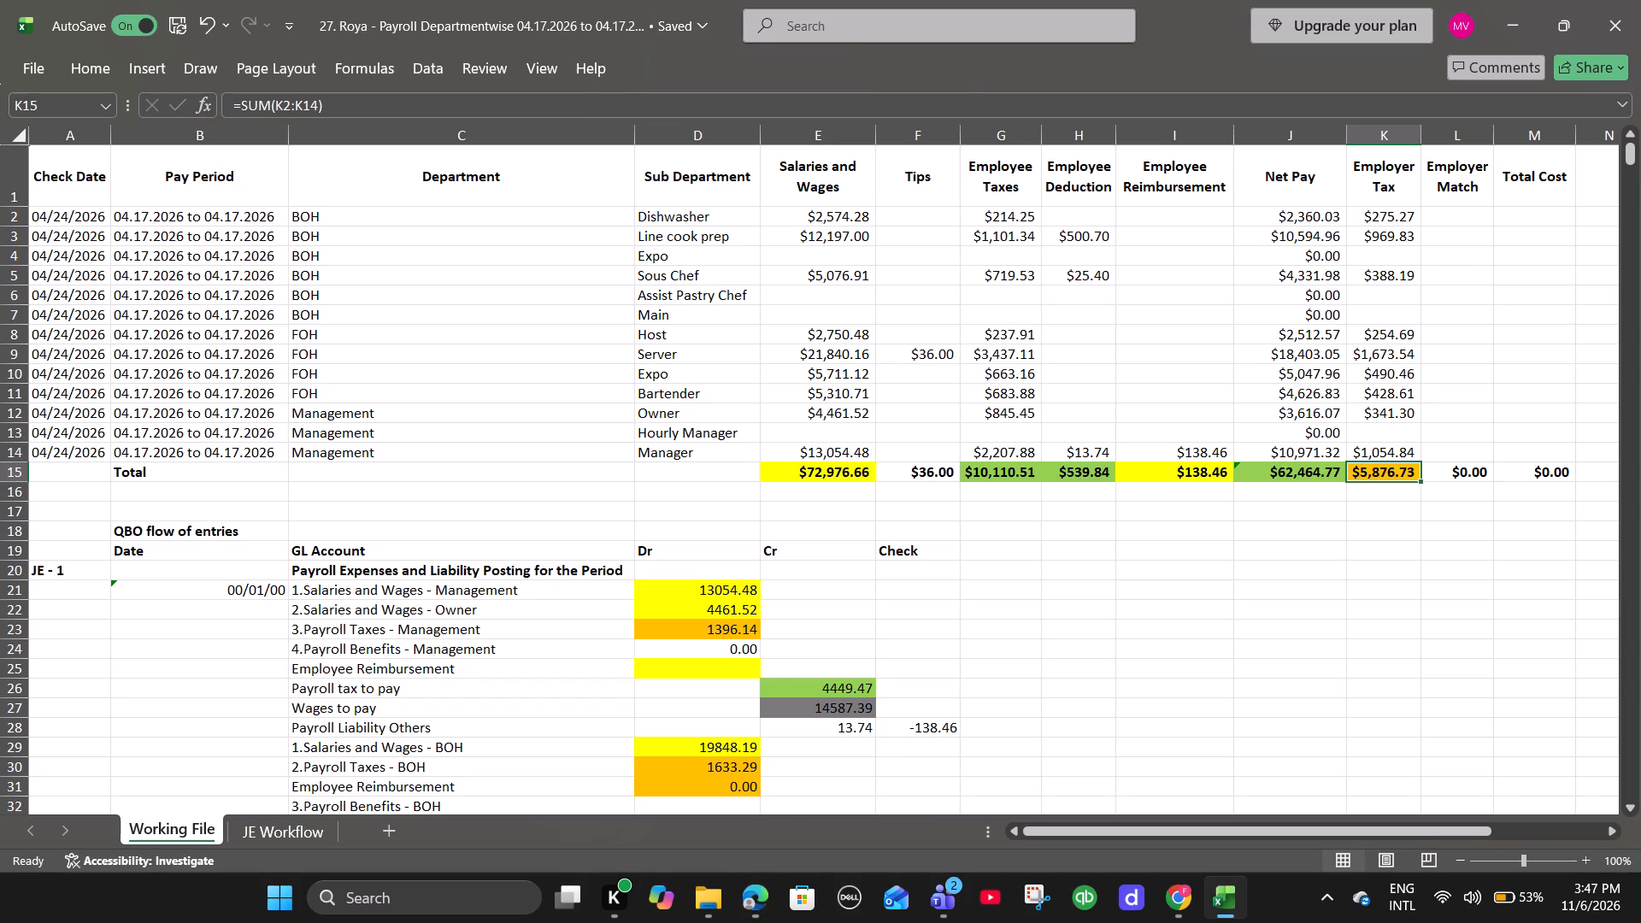
pyautogui.hotkey('alt', 'Tab')
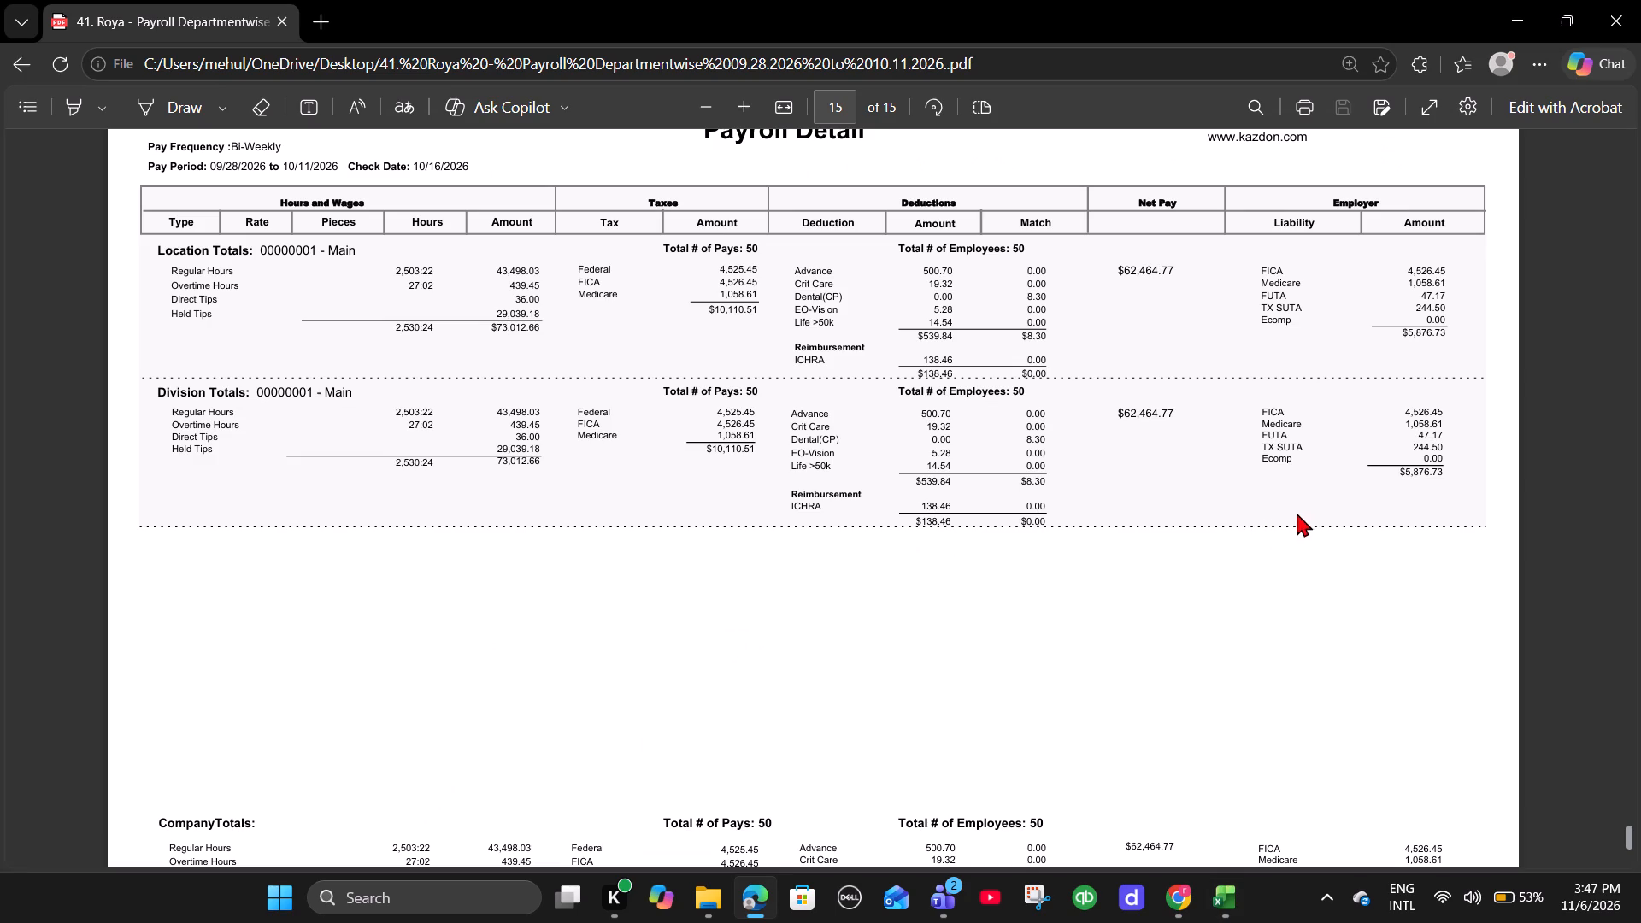
pyautogui.hotkey('alt', 'Tab')
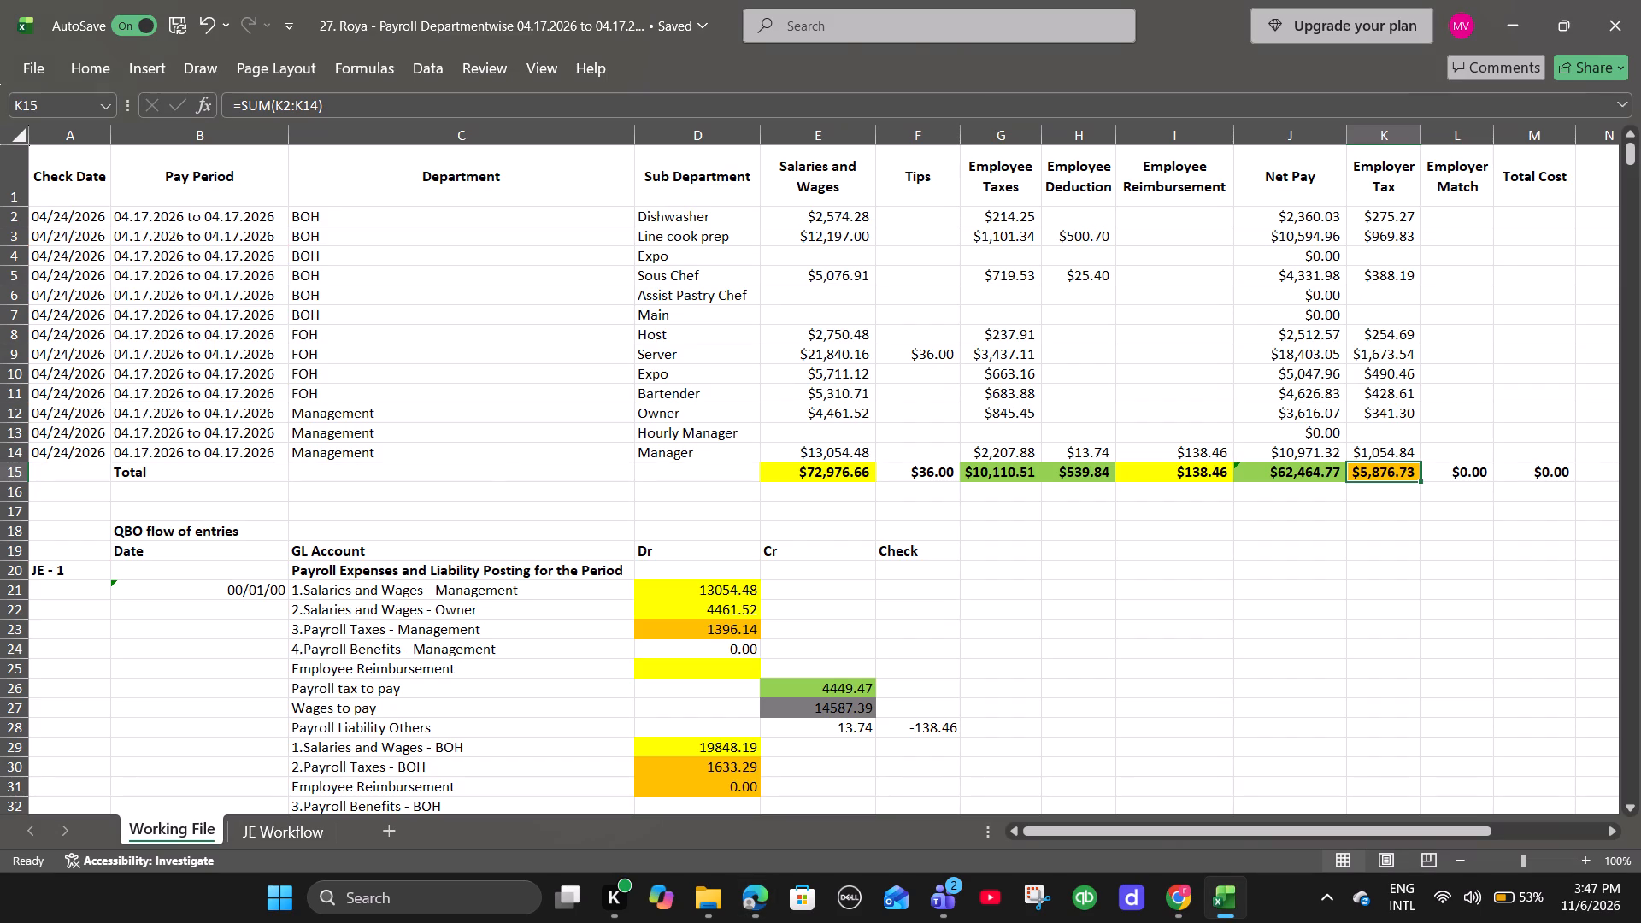
# Review the QBO flow of entries below the payroll table, including the JE - 1 debits, credits and check figures.
pyautogui.scroll(-4, 839, 536)
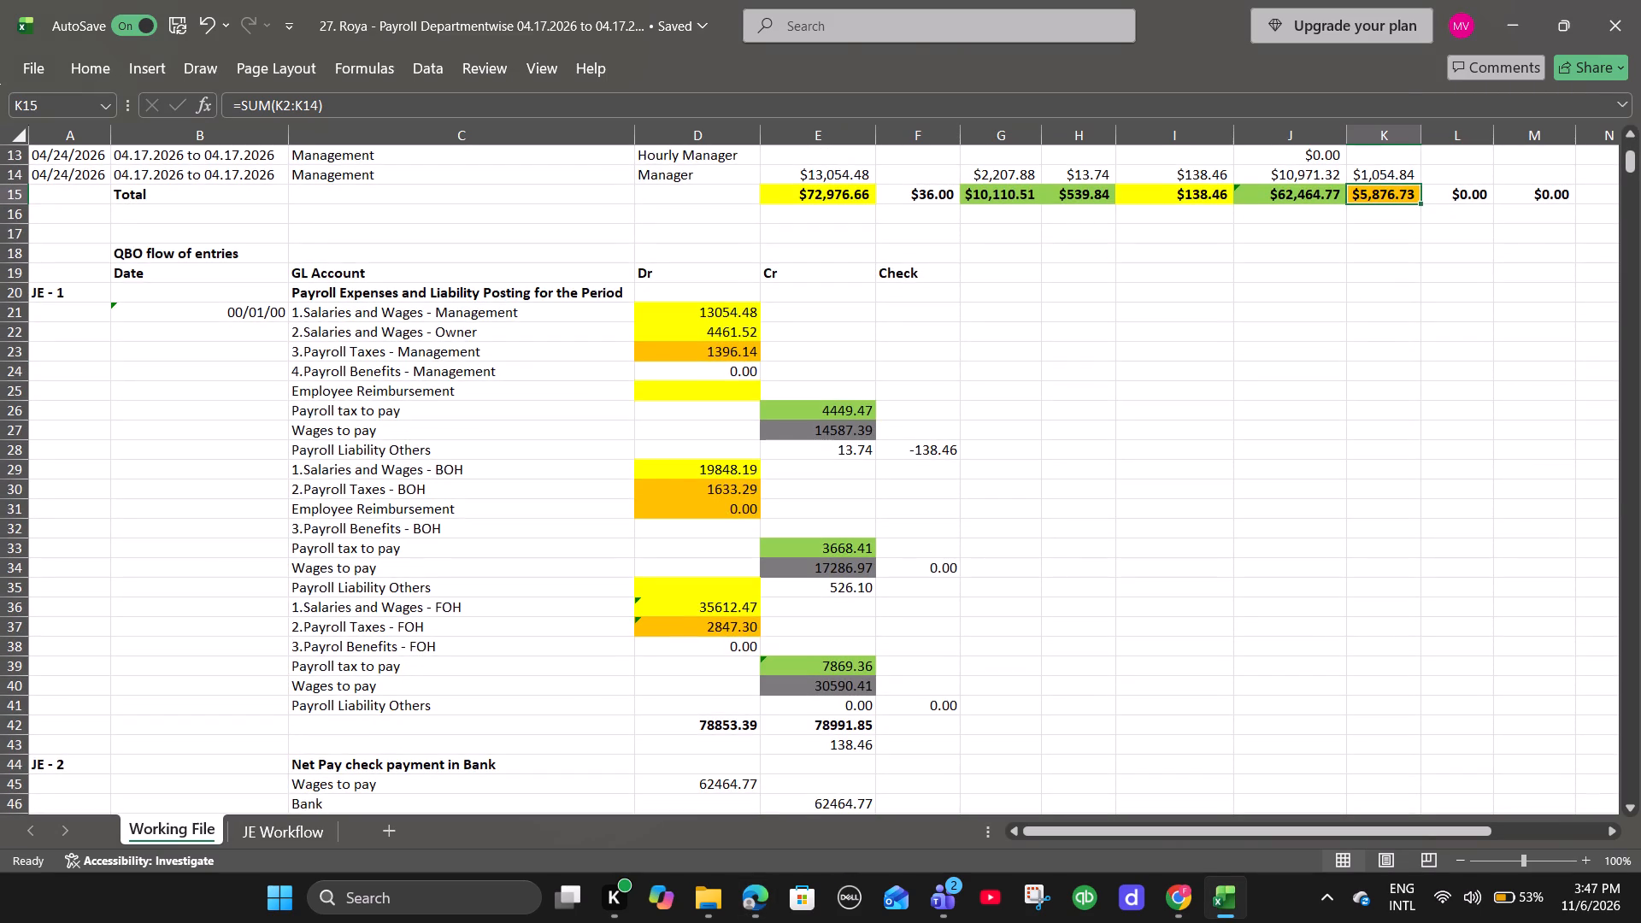
pyautogui.scroll(1, 839, 536)
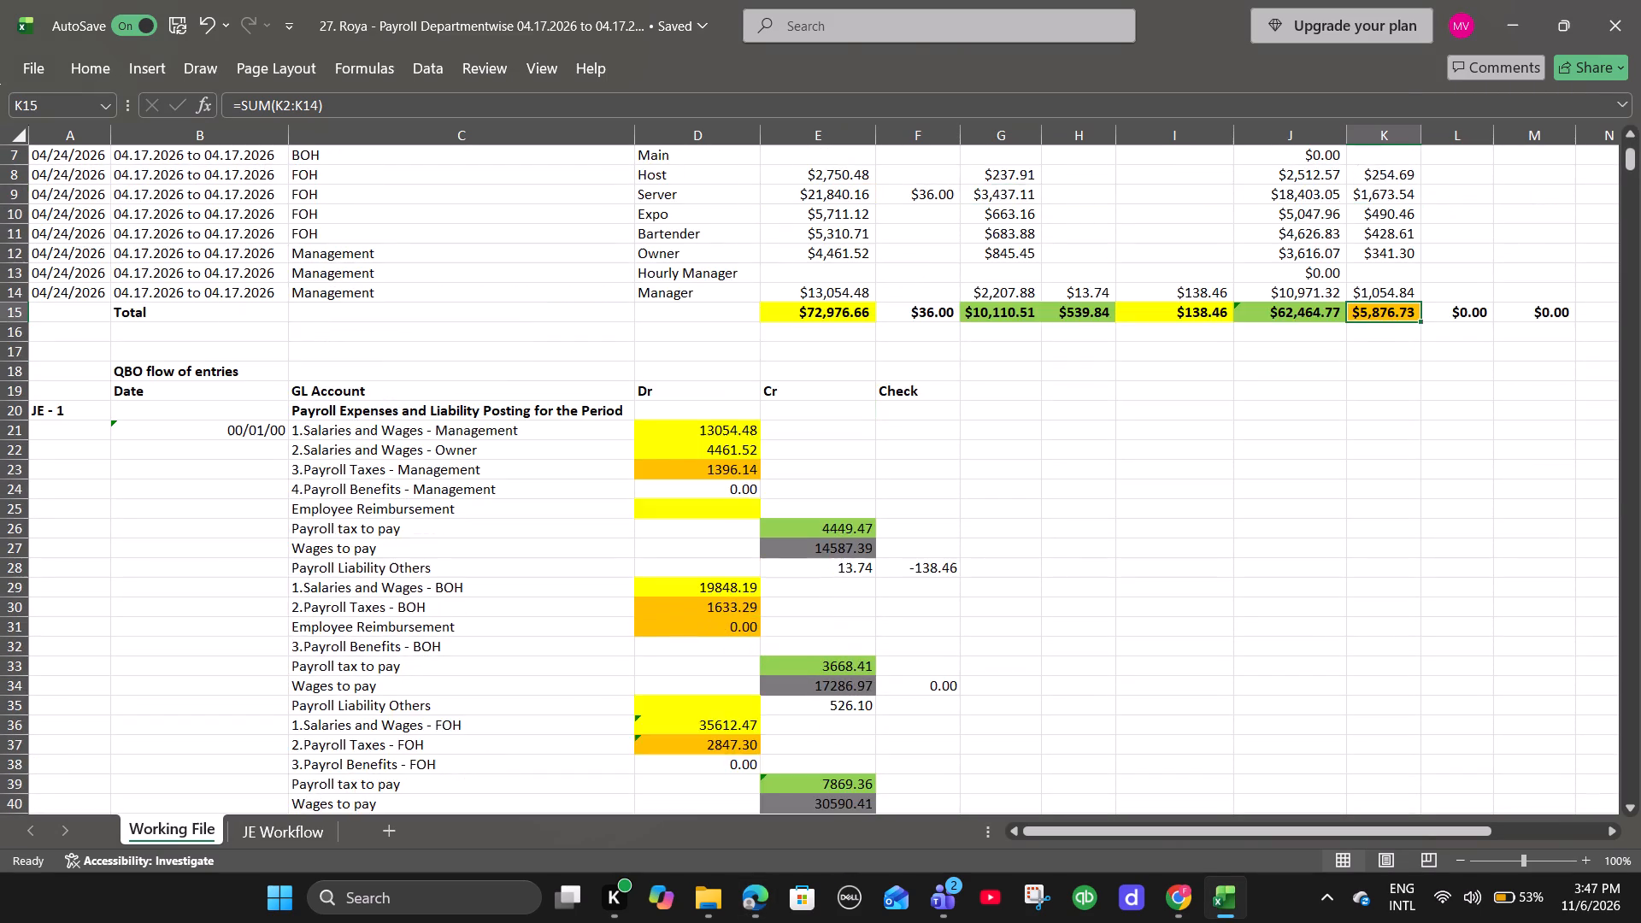
pyautogui.scroll(5, 839, 536)
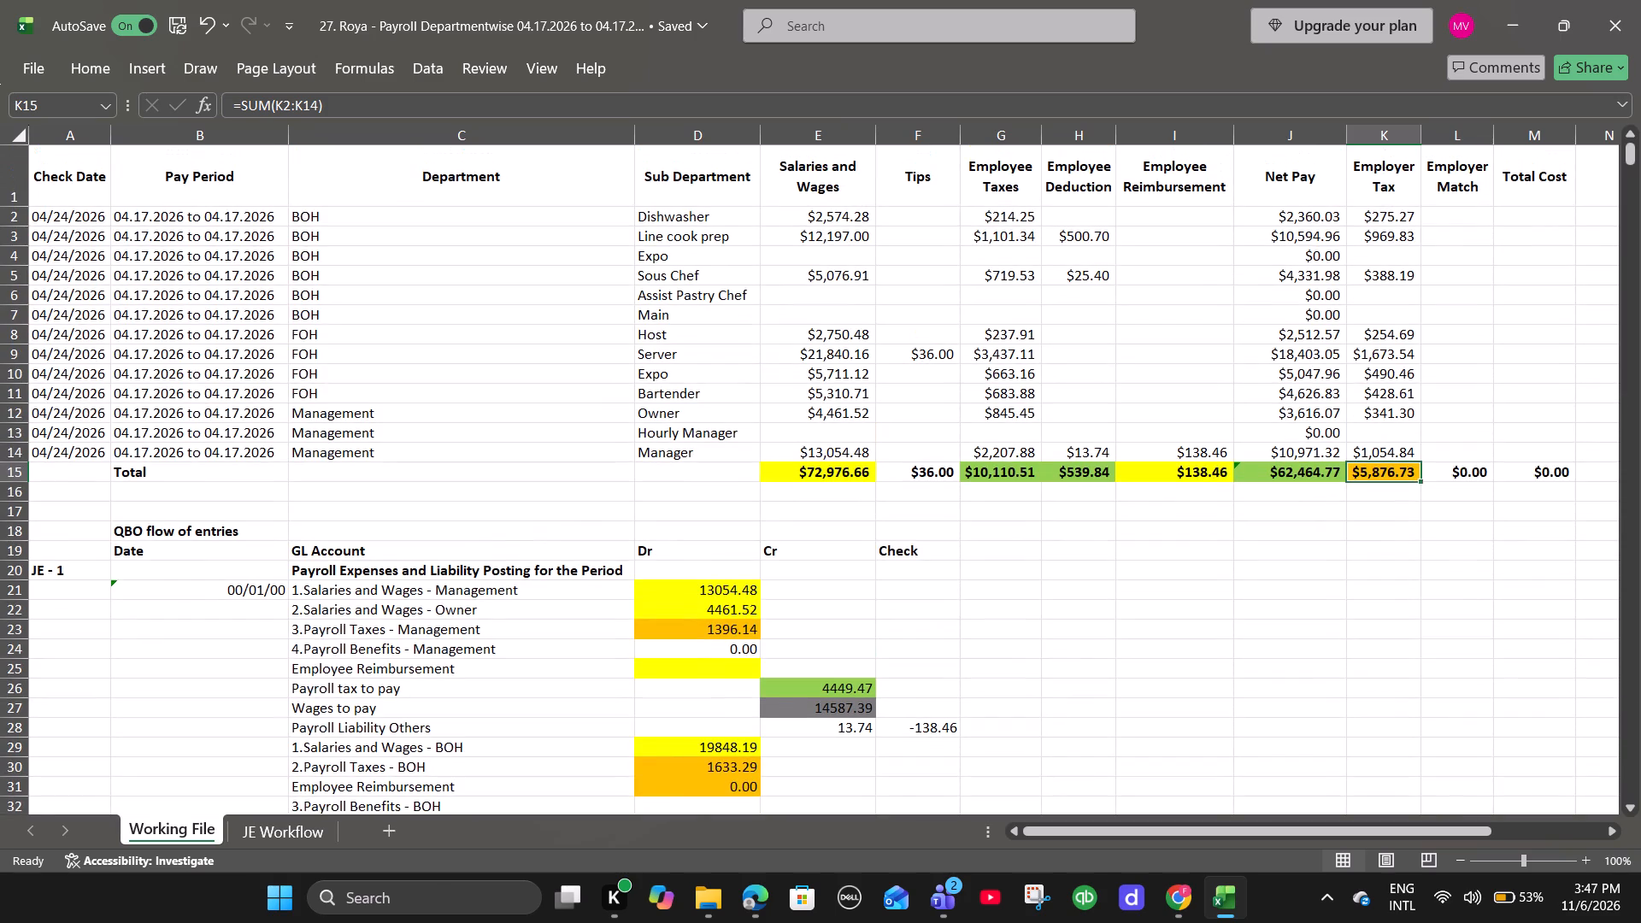
pyautogui.scroll(2, 839, 536)
# Check the combined wages and tips total and the Employee Taxes total against the PDF's division totals.
pyautogui.hotkey('alt', 'Tab')
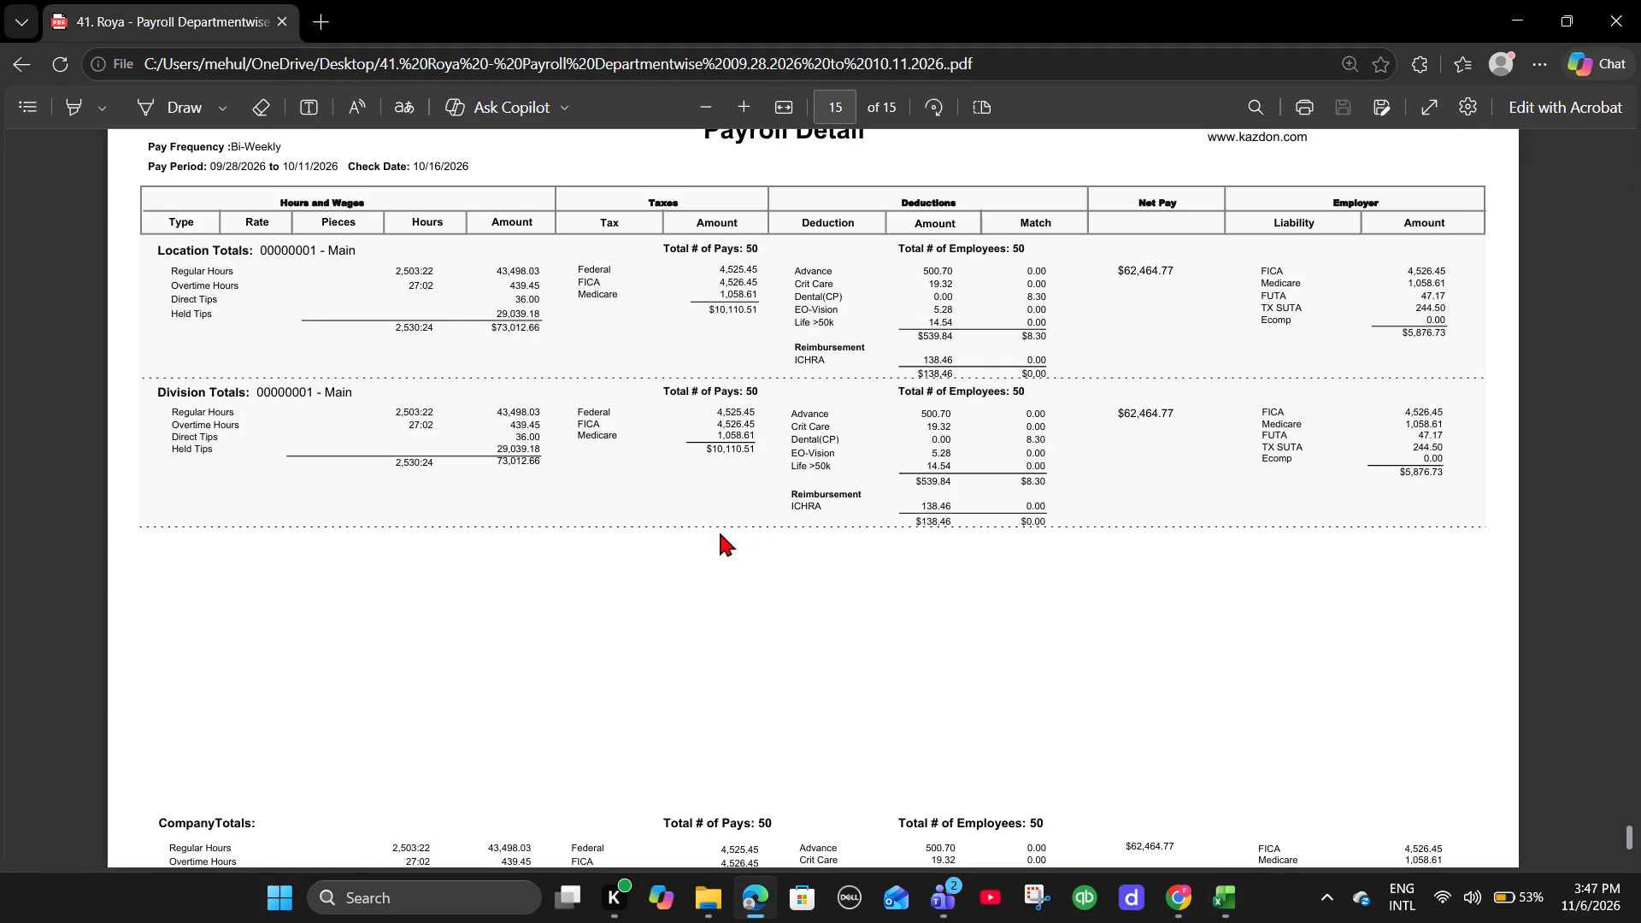
pyautogui.hotkey('alt', 'Tab')
pyautogui.moveTo(786, 469); pyautogui.dragTo(920, 473)
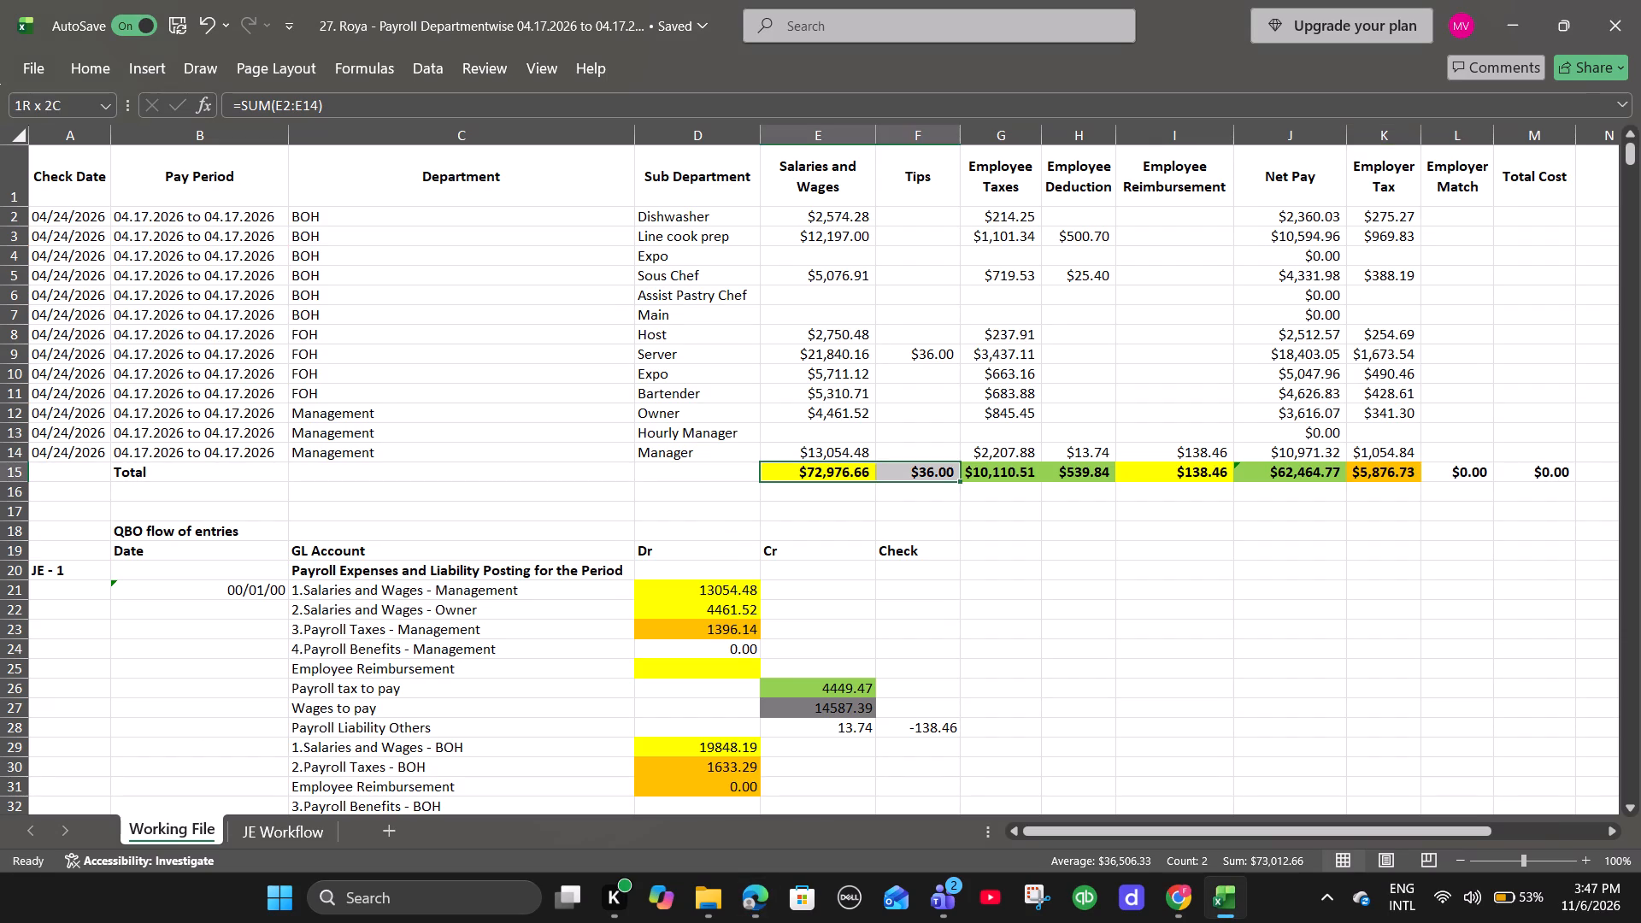
pyautogui.moveTo(920, 473); pyautogui.dragTo(935, 473)
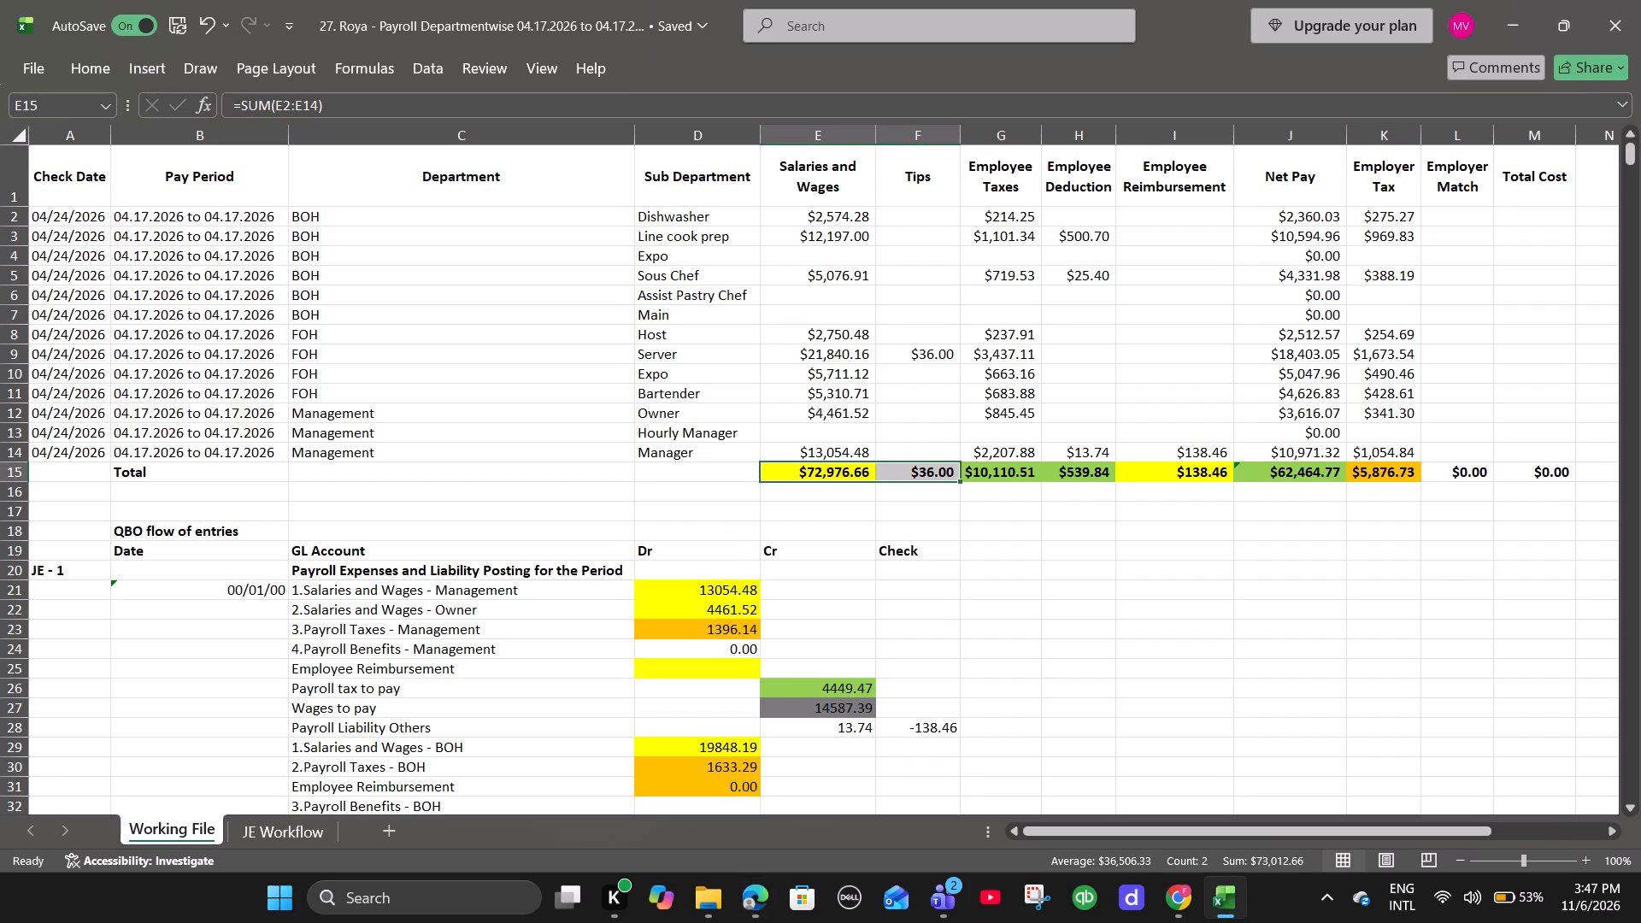
pyautogui.click(996, 478)
pyautogui.hotkey('alt', 'Tab')
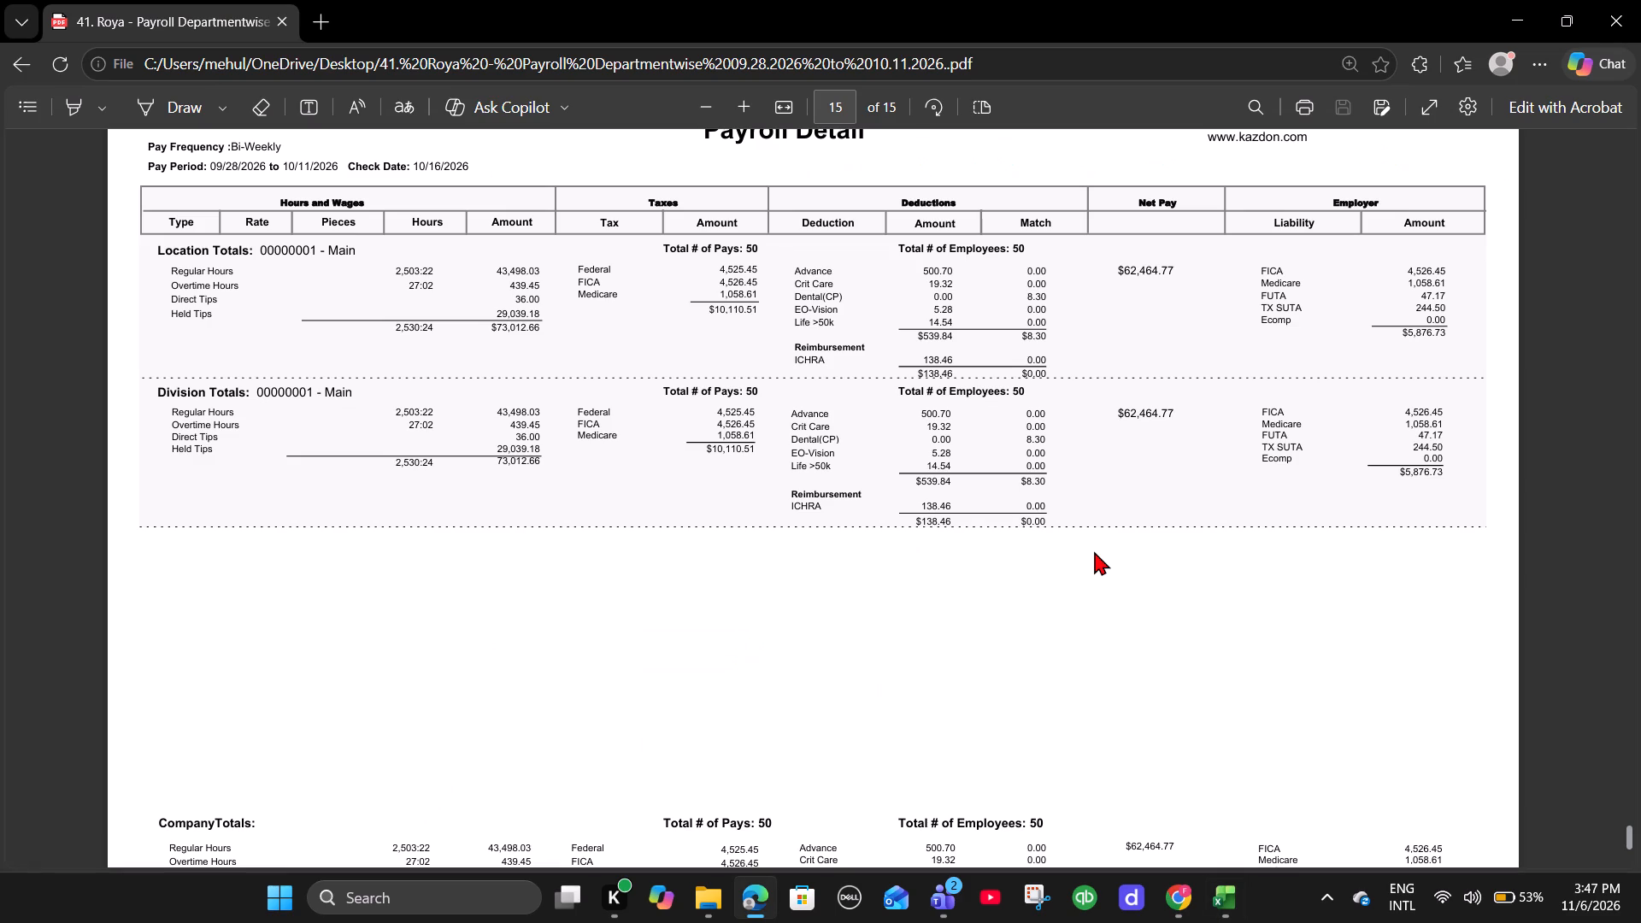
pyautogui.hotkey('alt', 'Tab')
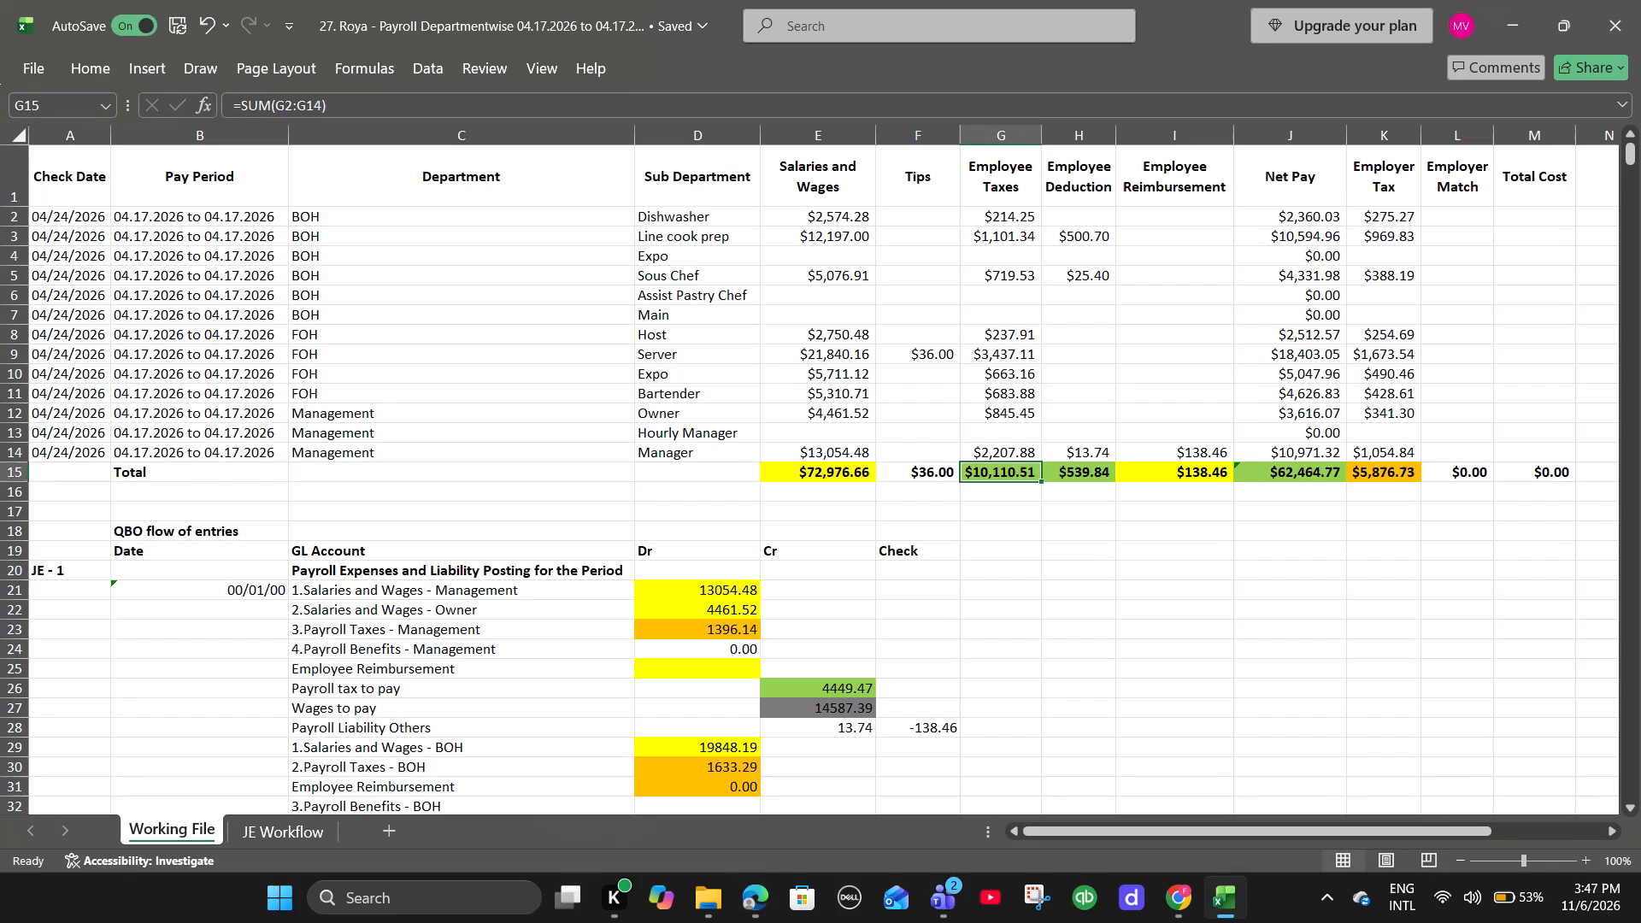
# Enter 8.30 as the Employer Match in the Total row, from the match amount in the PDF's totals.
pyautogui.hotkey('alt', 'Tab')
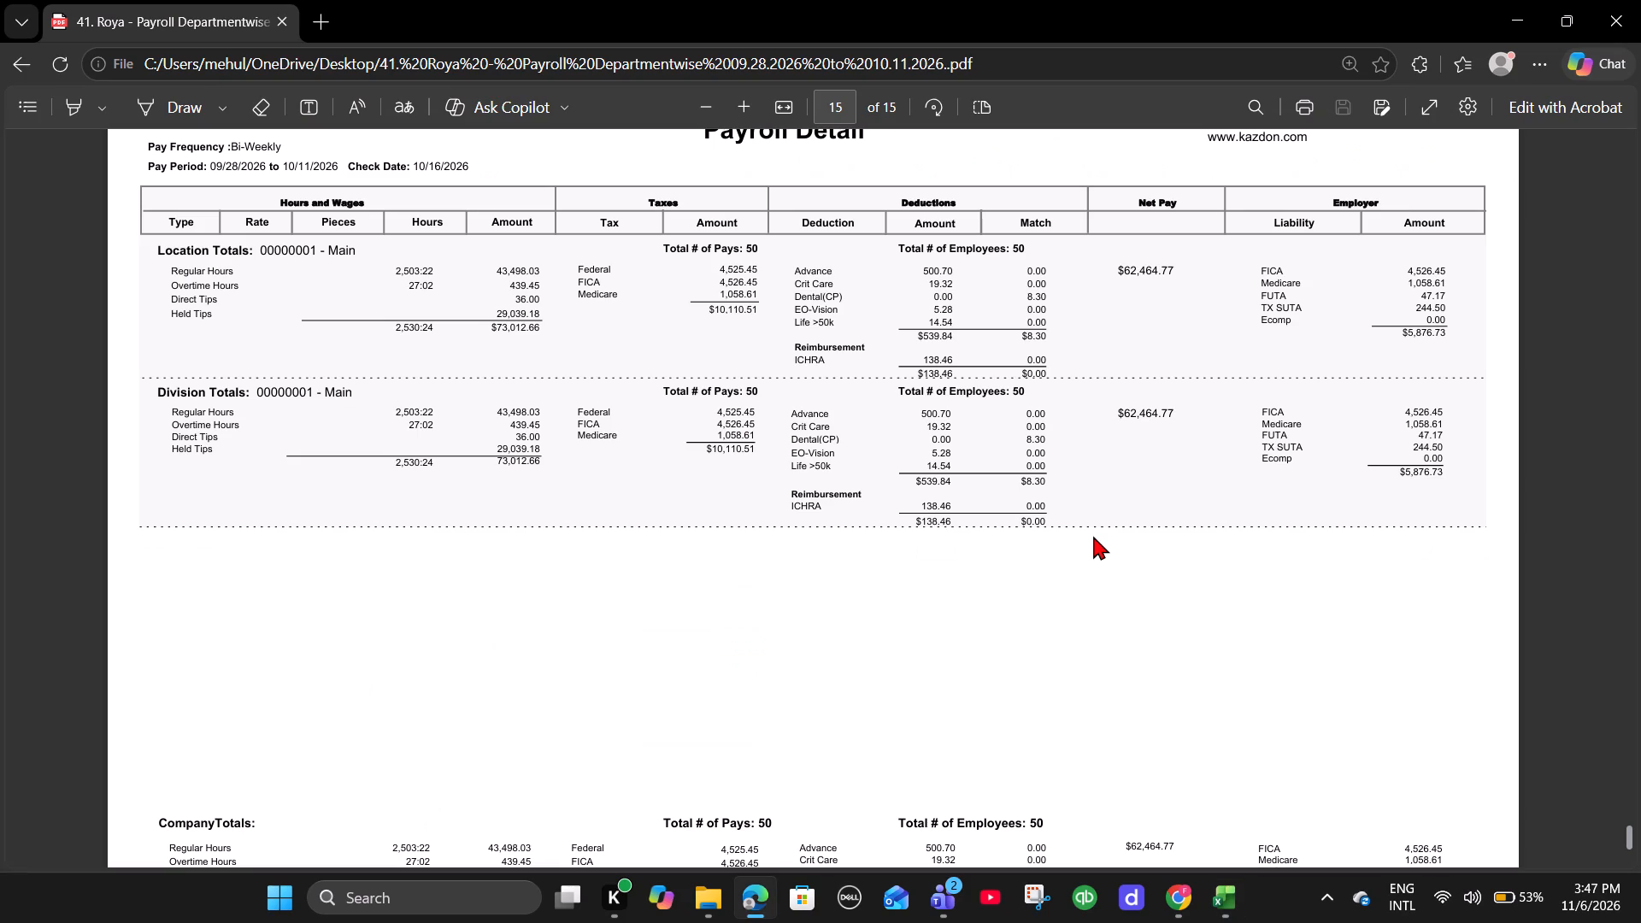
pyautogui.hotkey('alt', 'Tab')
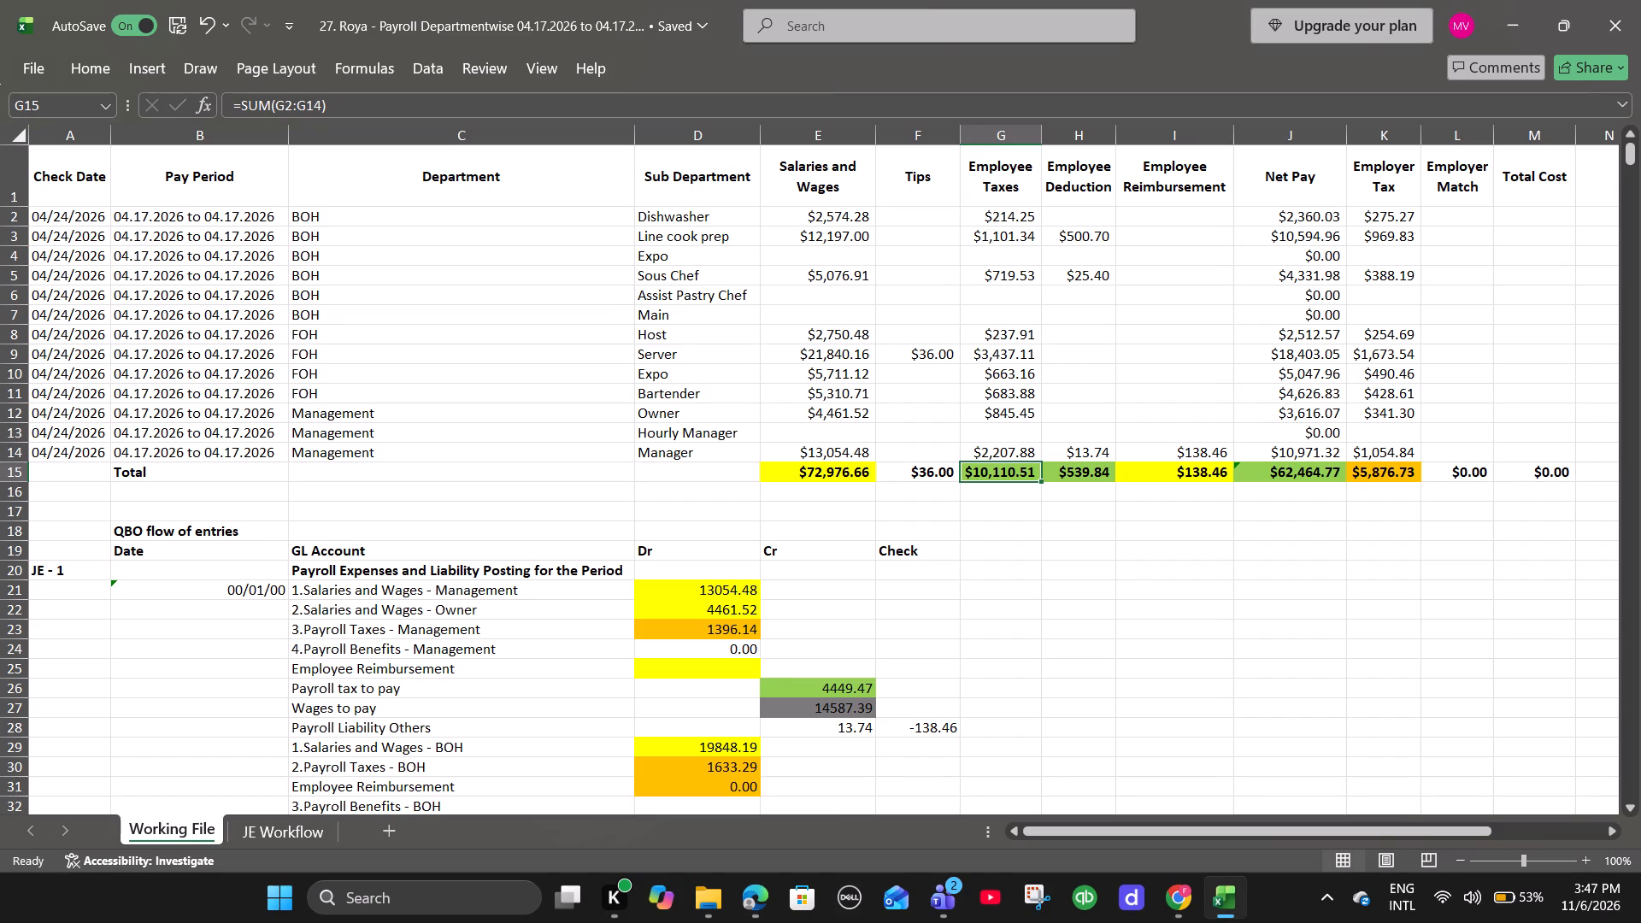
pyautogui.click(1441, 473)
pyautogui.write('8.30')
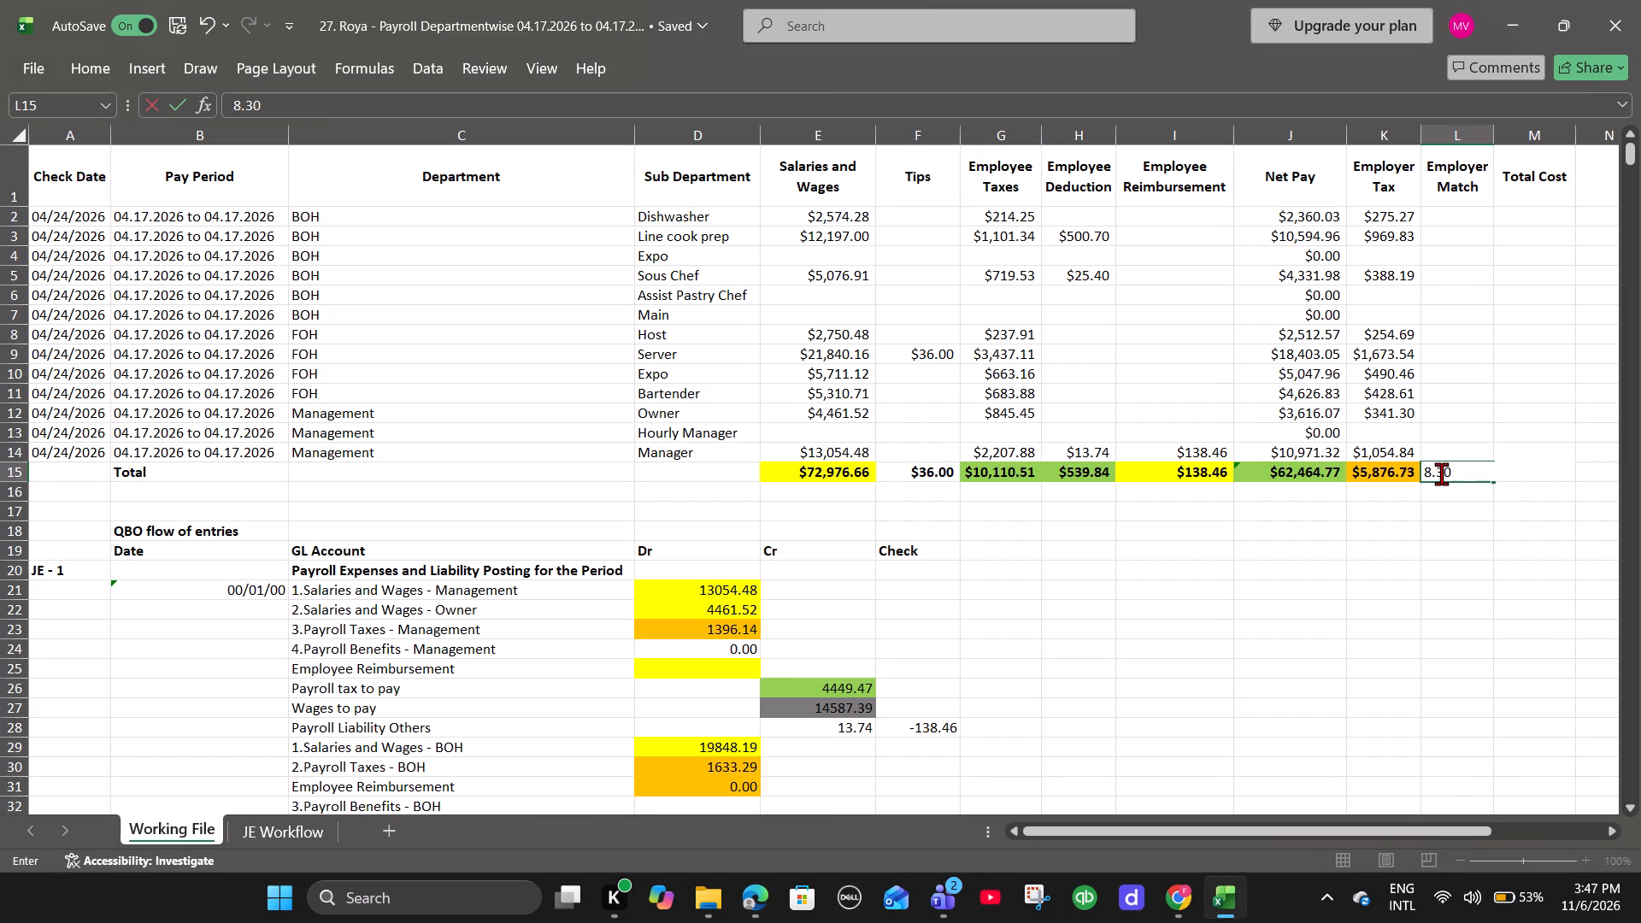
pyautogui.press('Return')
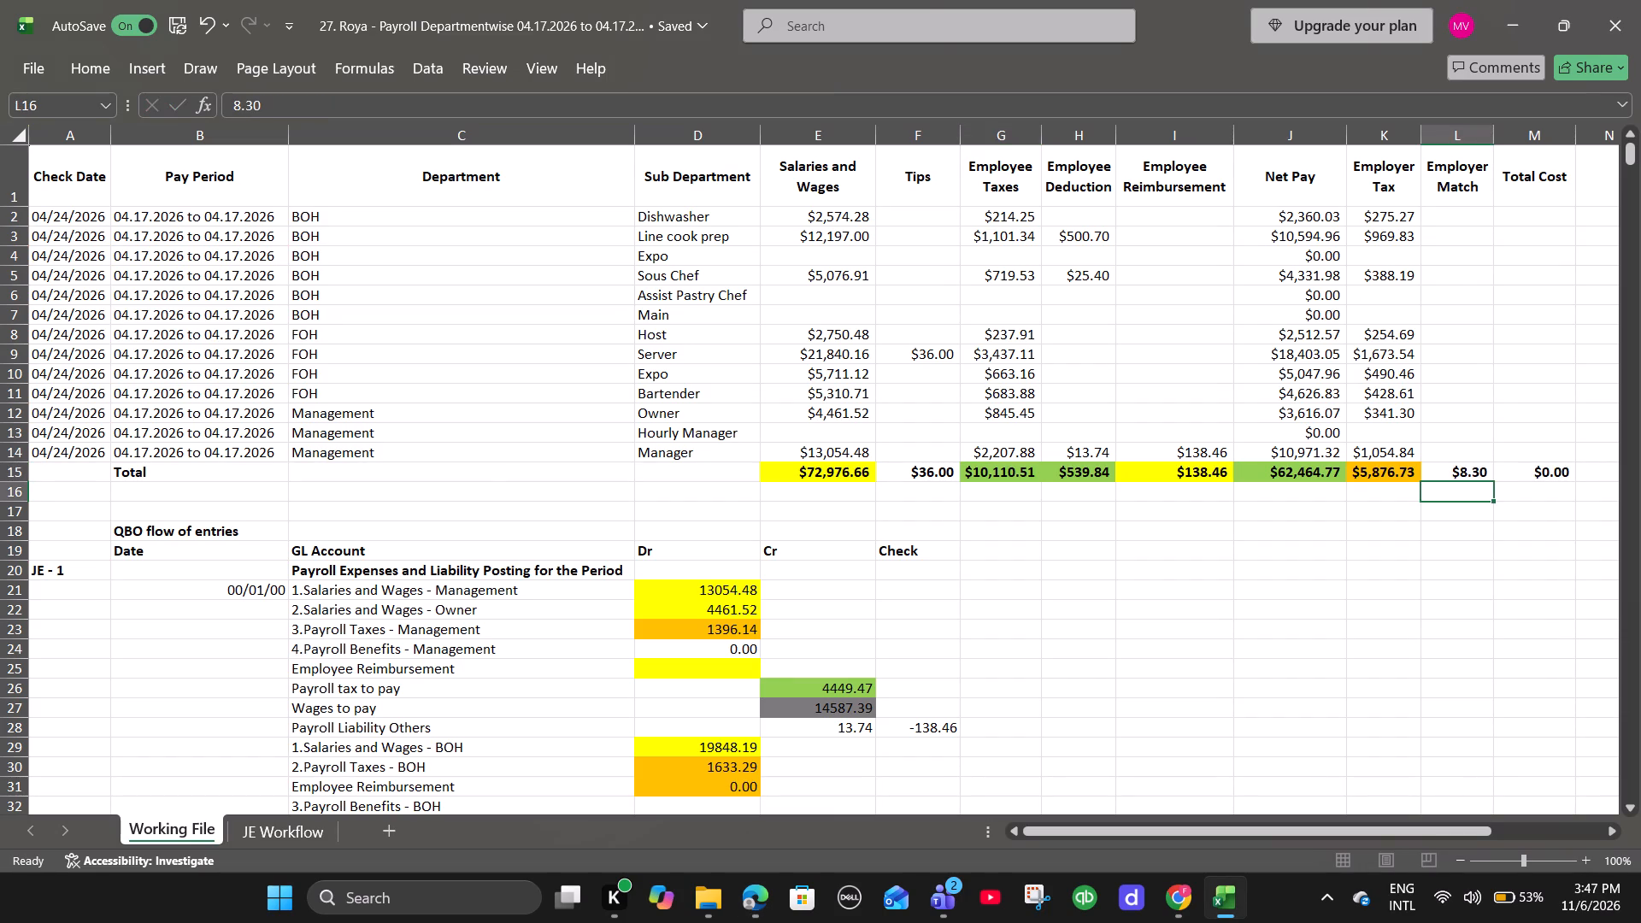
# Recheck the Total row against the PDF's last-page totals and examine the debit and credit totals of JE - 1.
pyautogui.scroll(-3, 1330, 565)
pyautogui.scroll(3, 1330, 565)
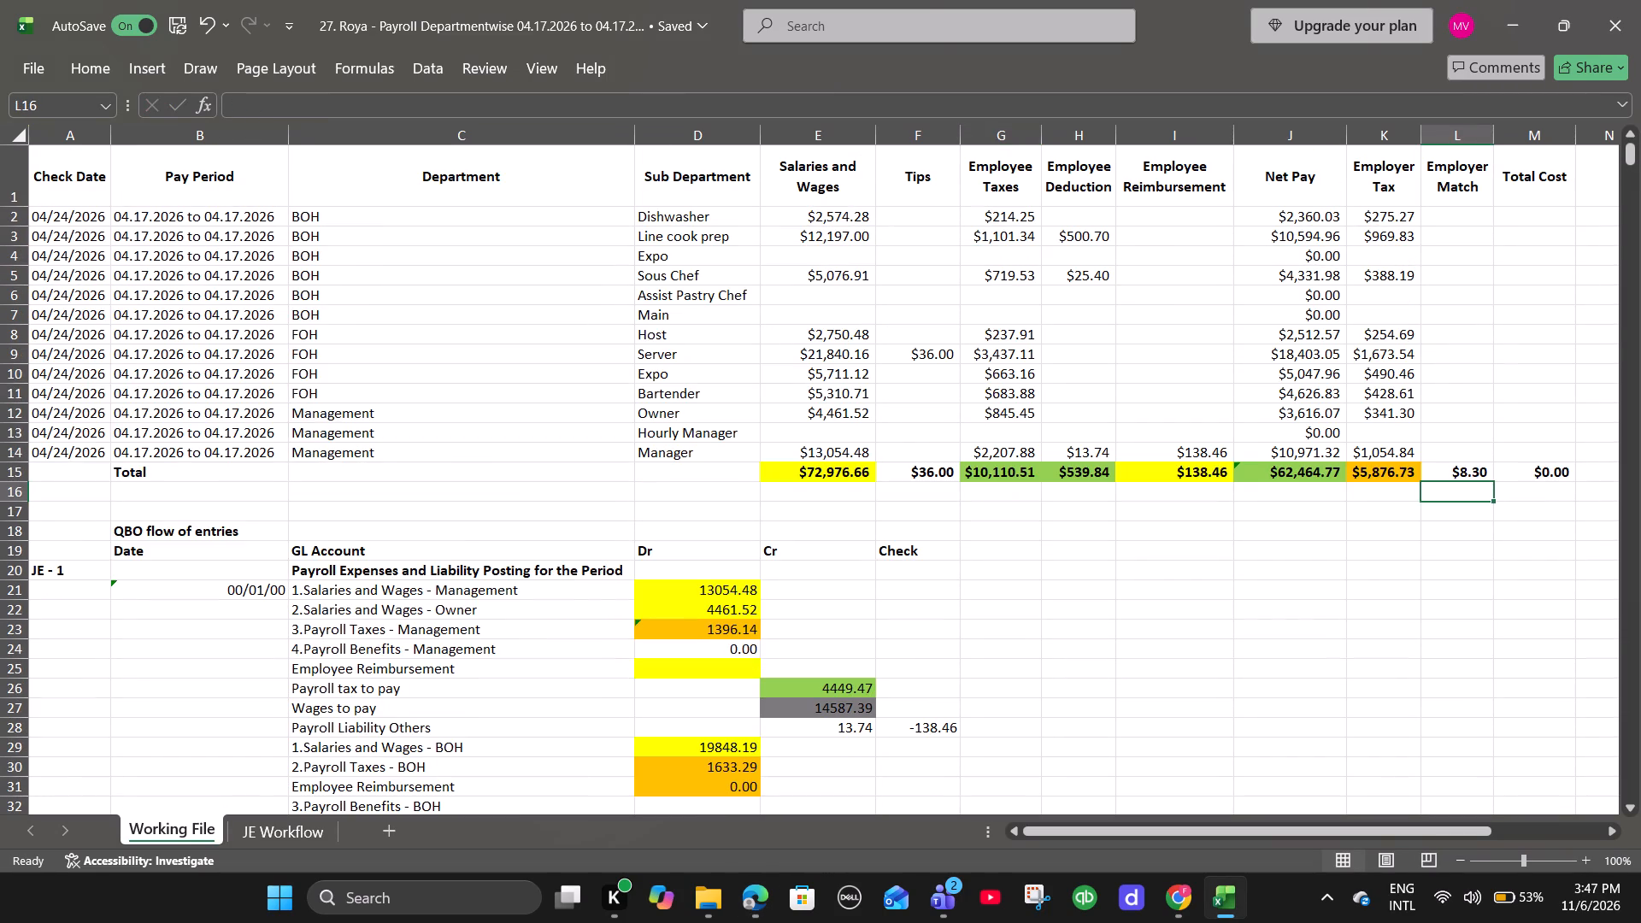
pyautogui.scroll(1, 1330, 565)
pyautogui.hotkey('alt', 'Tab')
pyautogui.hotkey('alt', 'Tab')
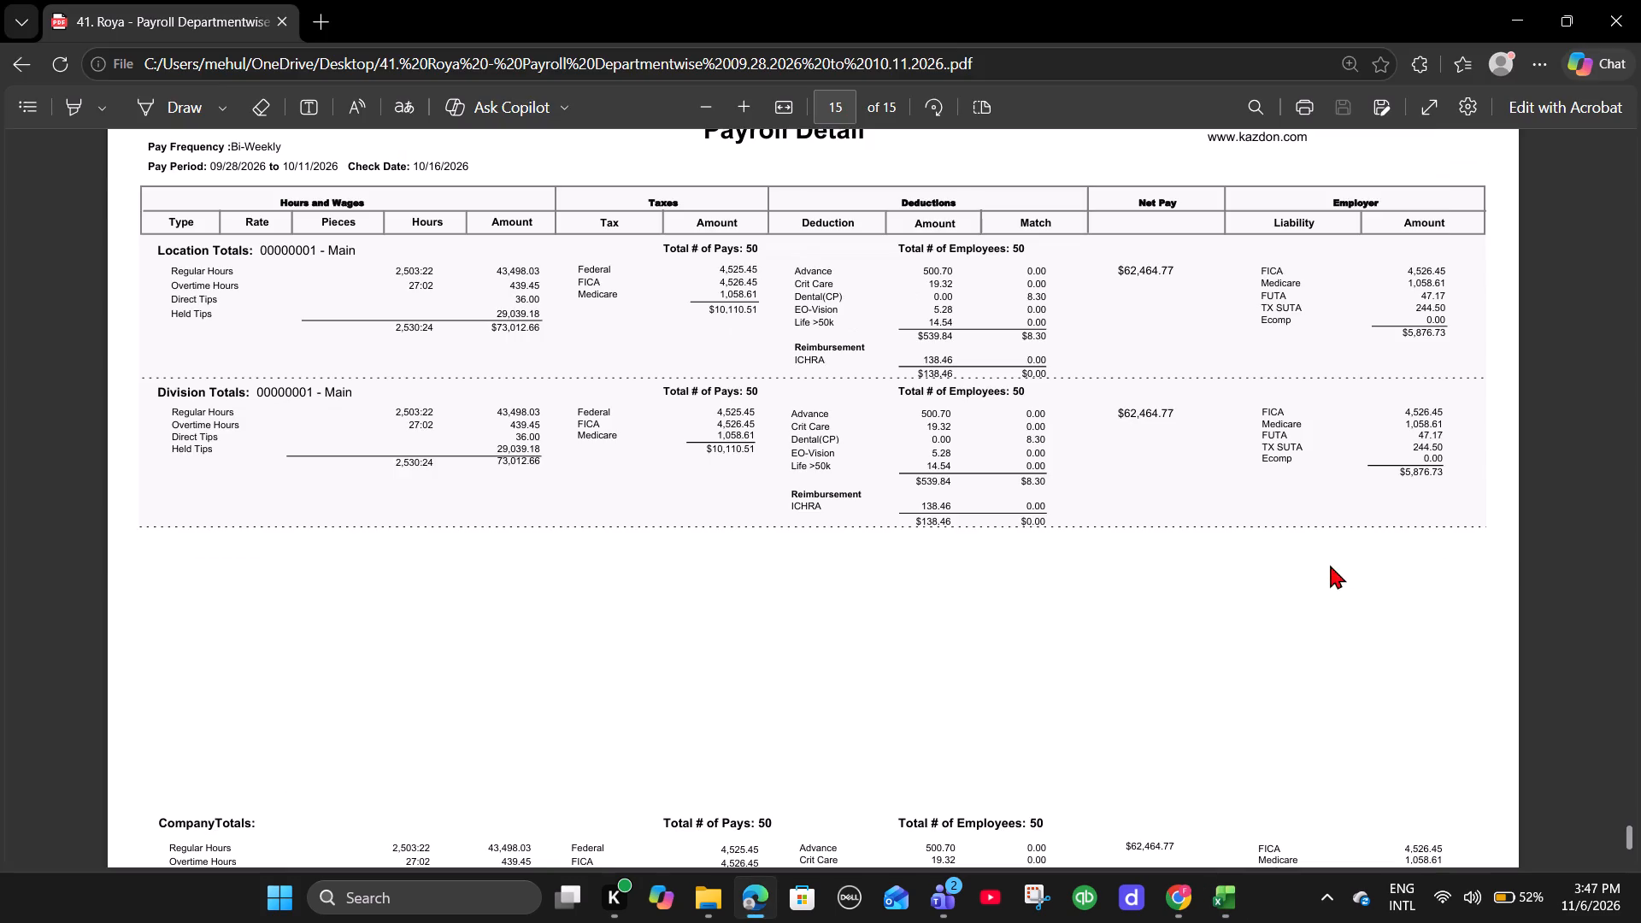
pyautogui.scroll(-3, 939, 570)
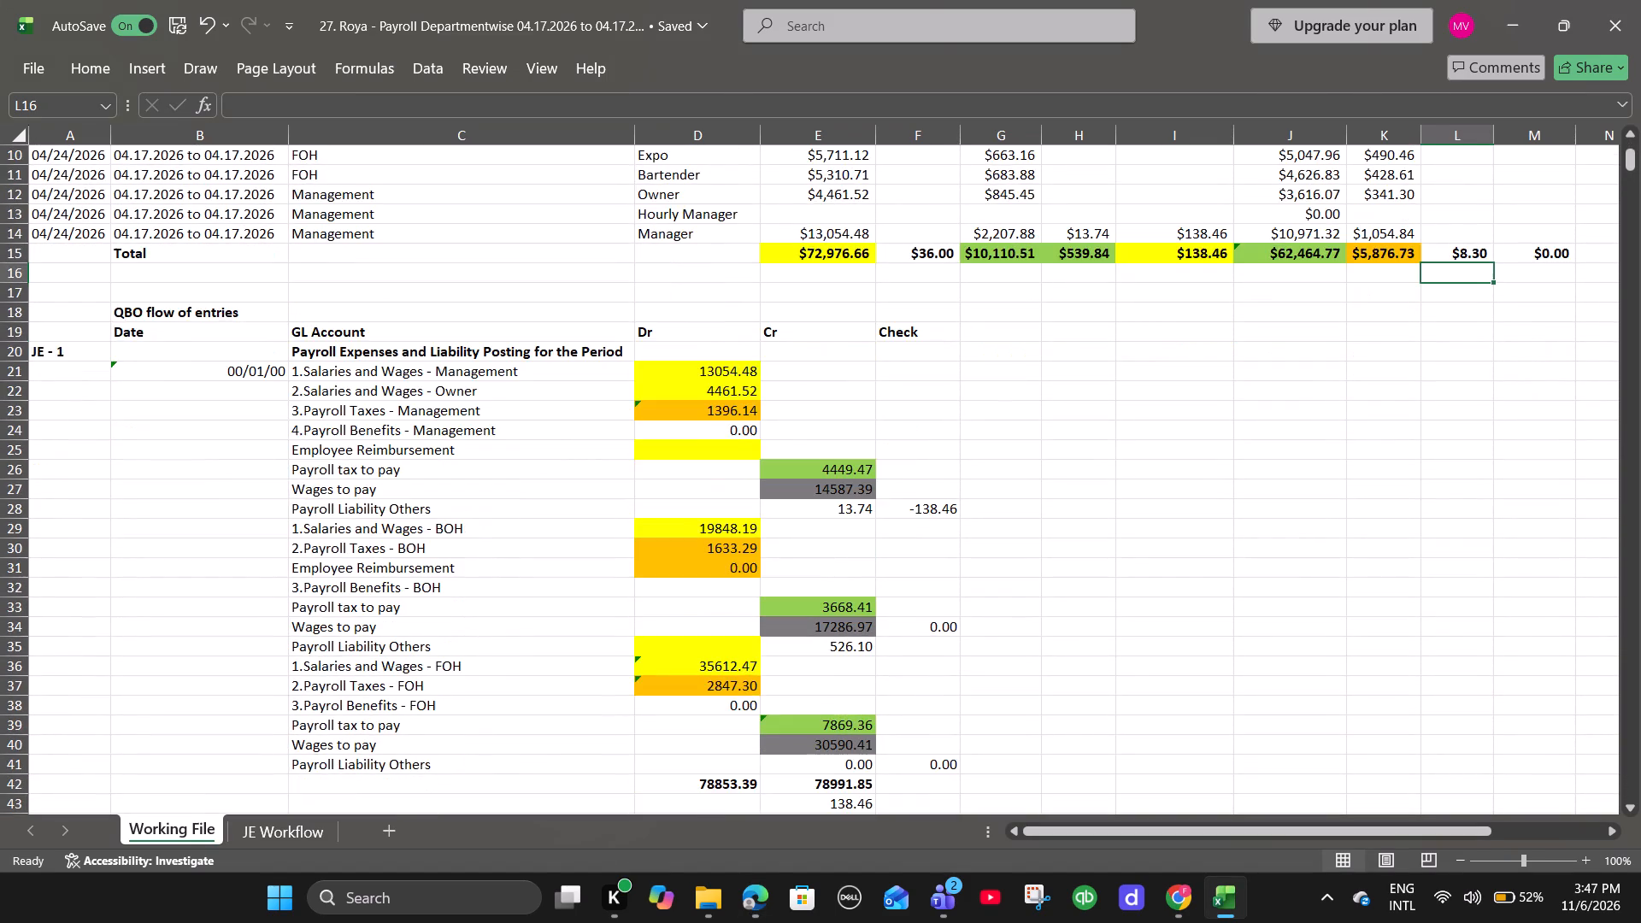
pyautogui.scroll(-2, 894, 588)
pyautogui.moveTo(665, 671); pyautogui.dragTo(678, 670)
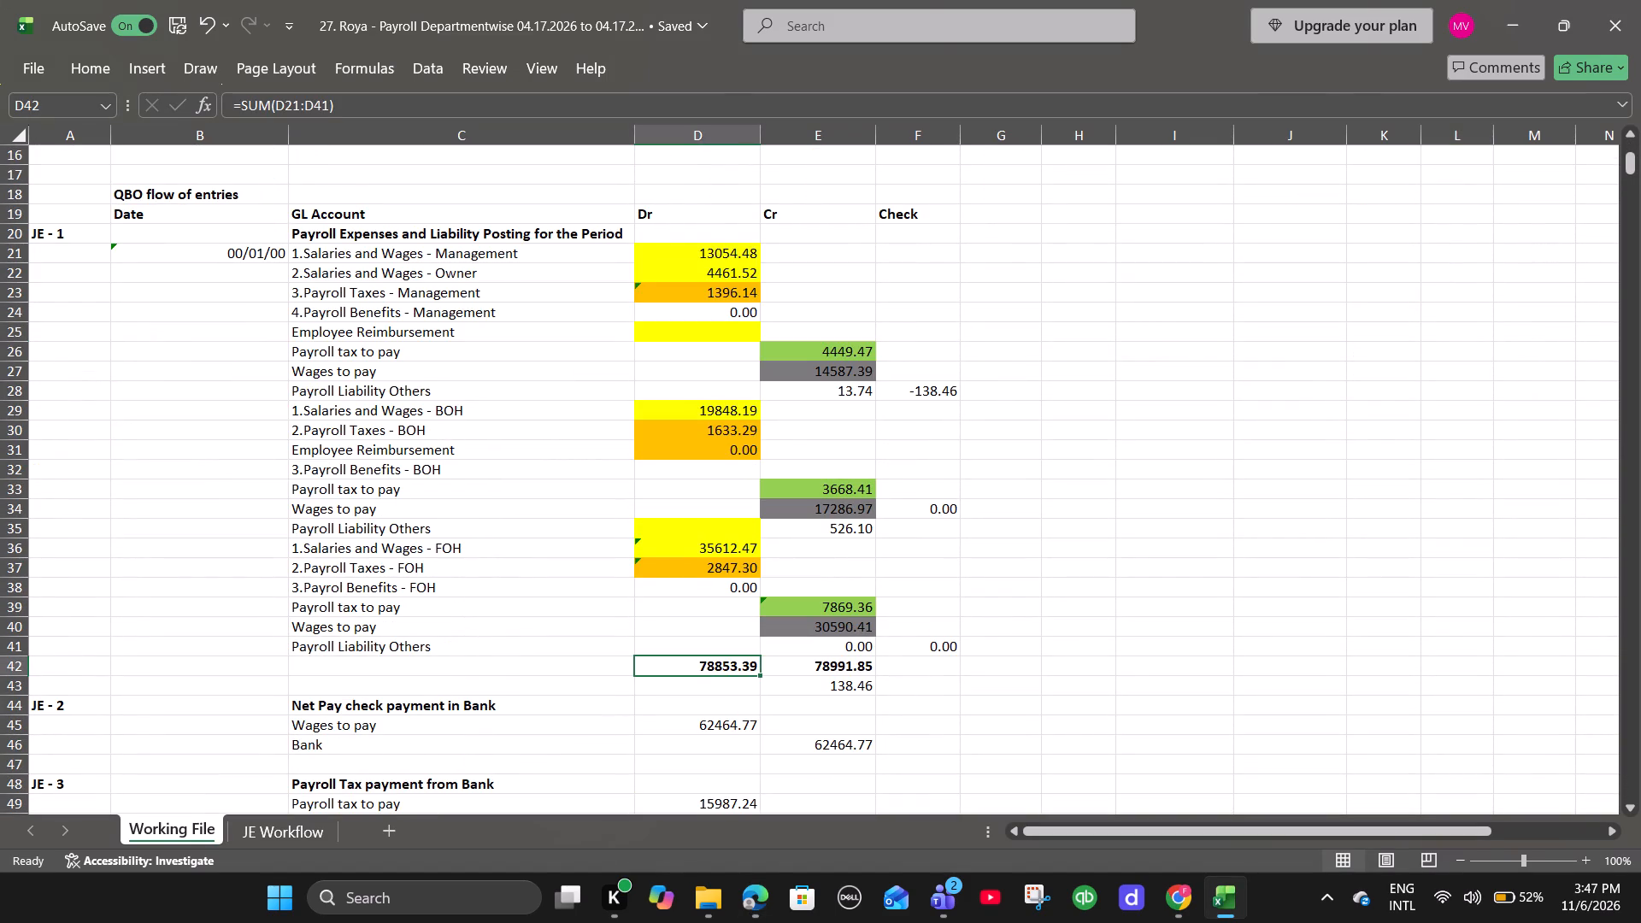
pyautogui.moveTo(678, 670); pyautogui.dragTo(755, 670)
pyautogui.click(1242, 550)
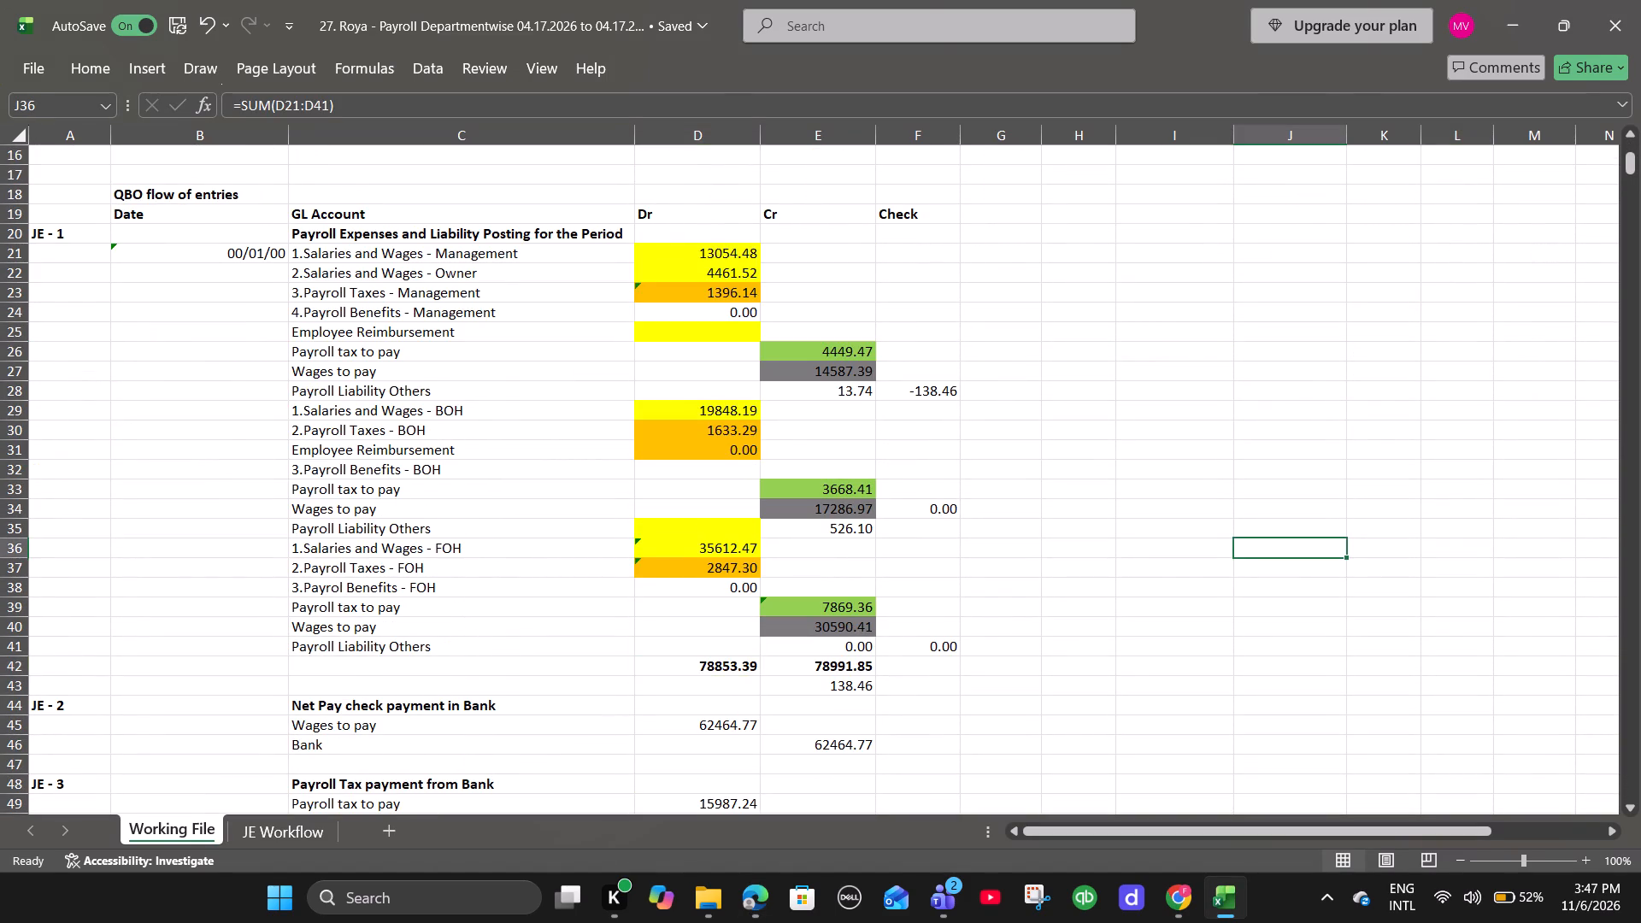
# Compare the JE - 1 lines and check figures with the payroll table's Total row and the PDF's division totals.
pyautogui.scroll(5, 1244, 550)
pyautogui.scroll(-3, 1244, 550)
pyautogui.scroll(-2, 937, 752)
pyautogui.scroll(1, 937, 738)
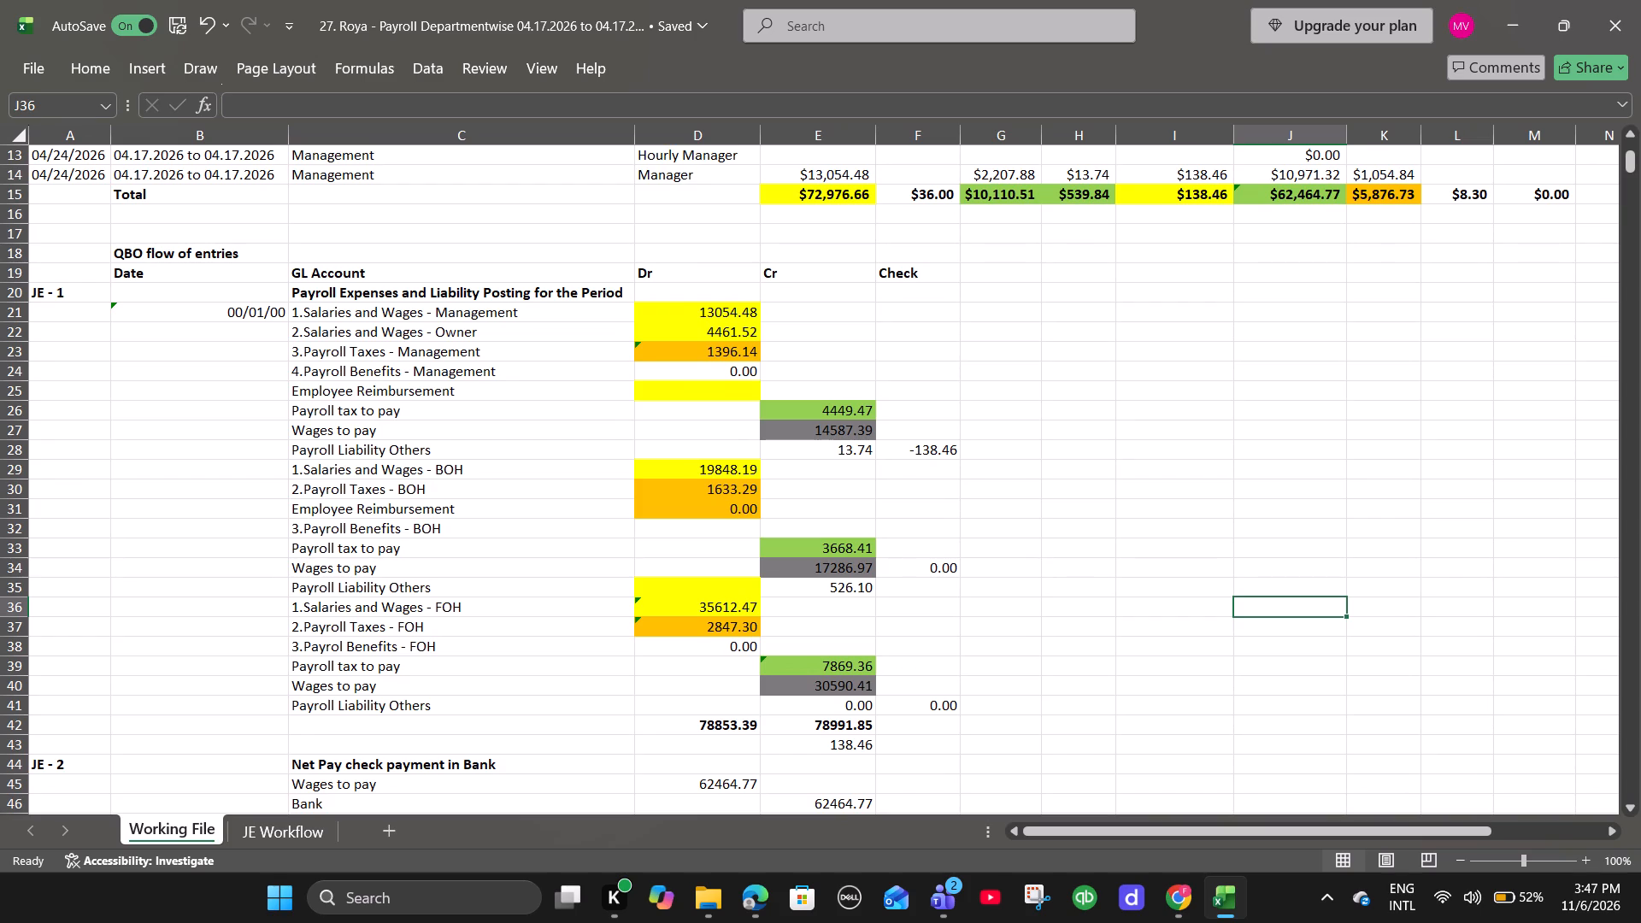
pyautogui.scroll(2, 937, 738)
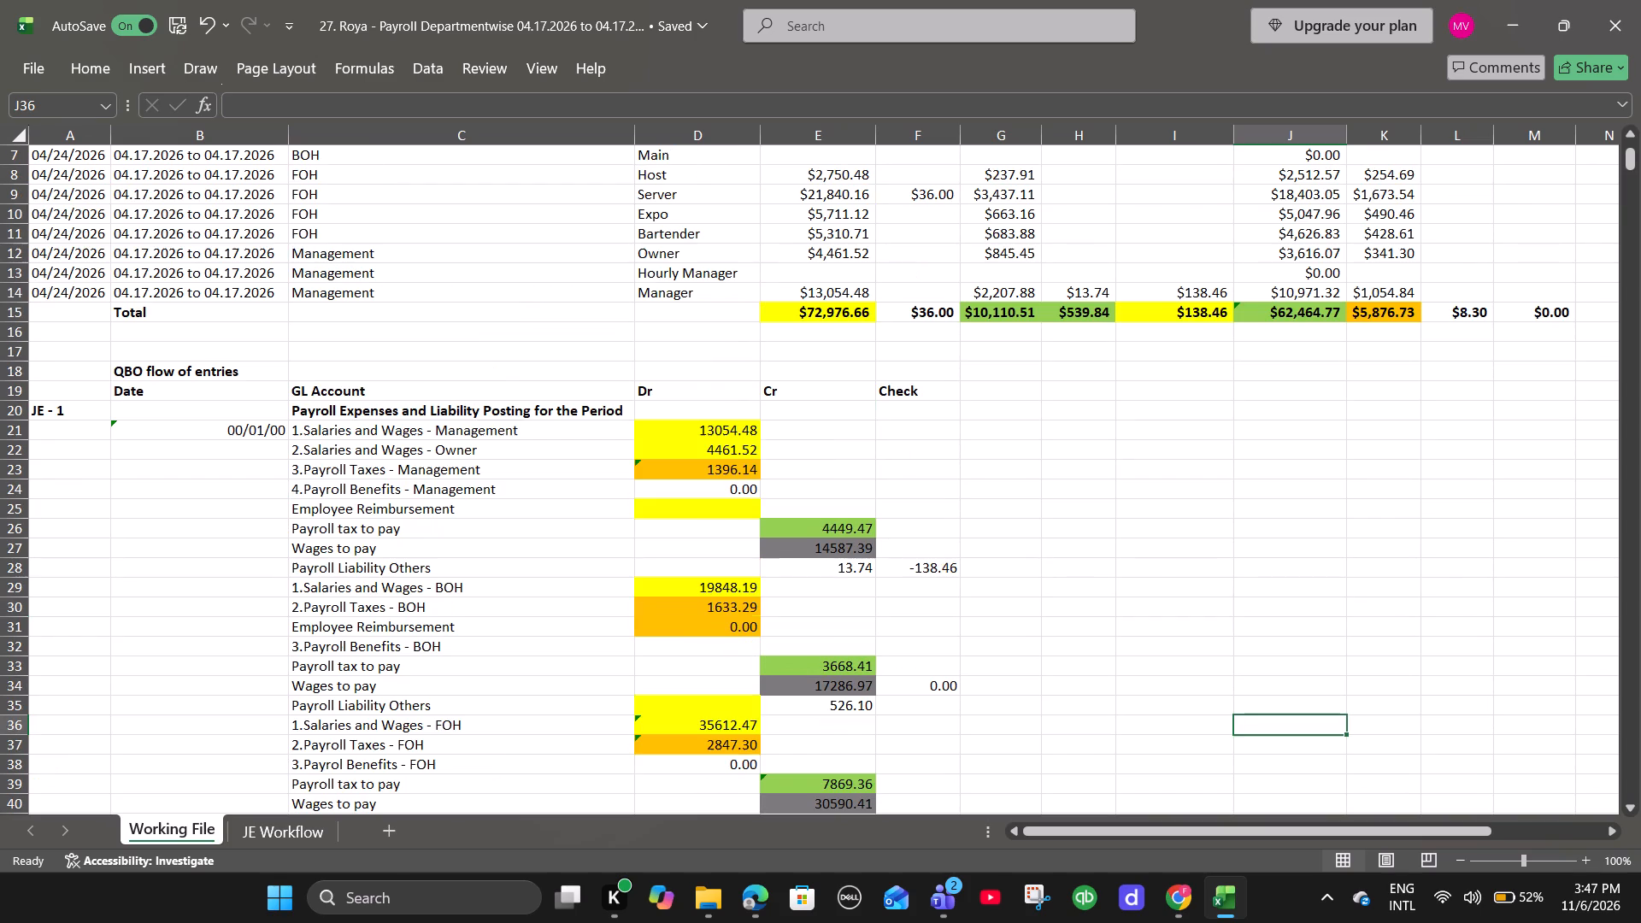
pyautogui.hotkey('alt', 'Tab')
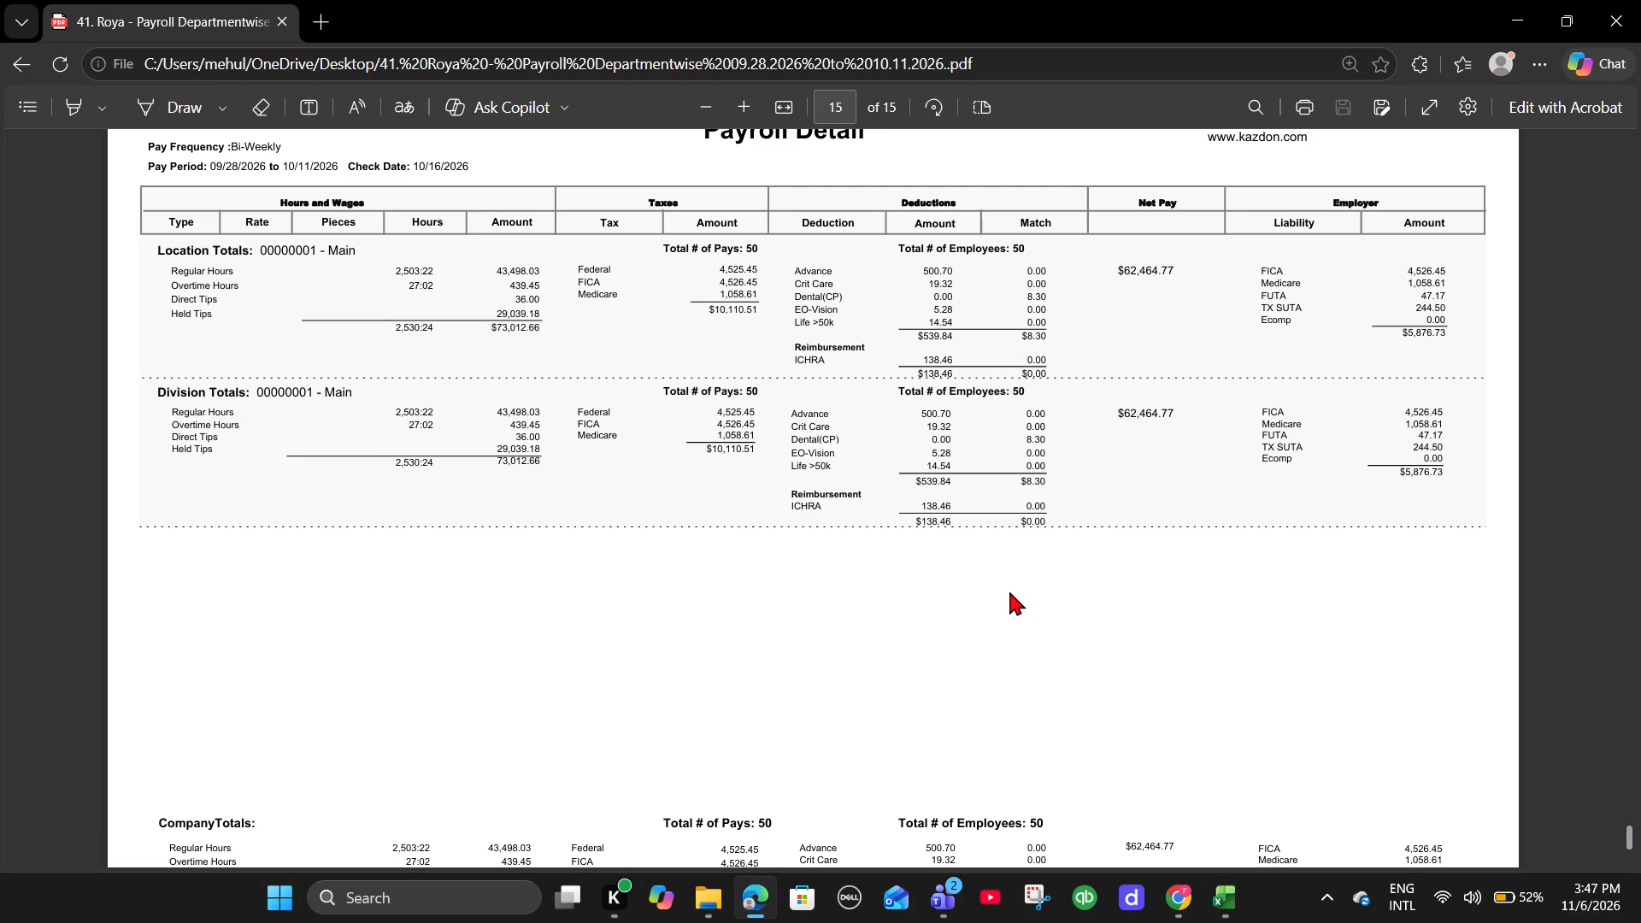
pyautogui.hotkey('alt', 'Tab')
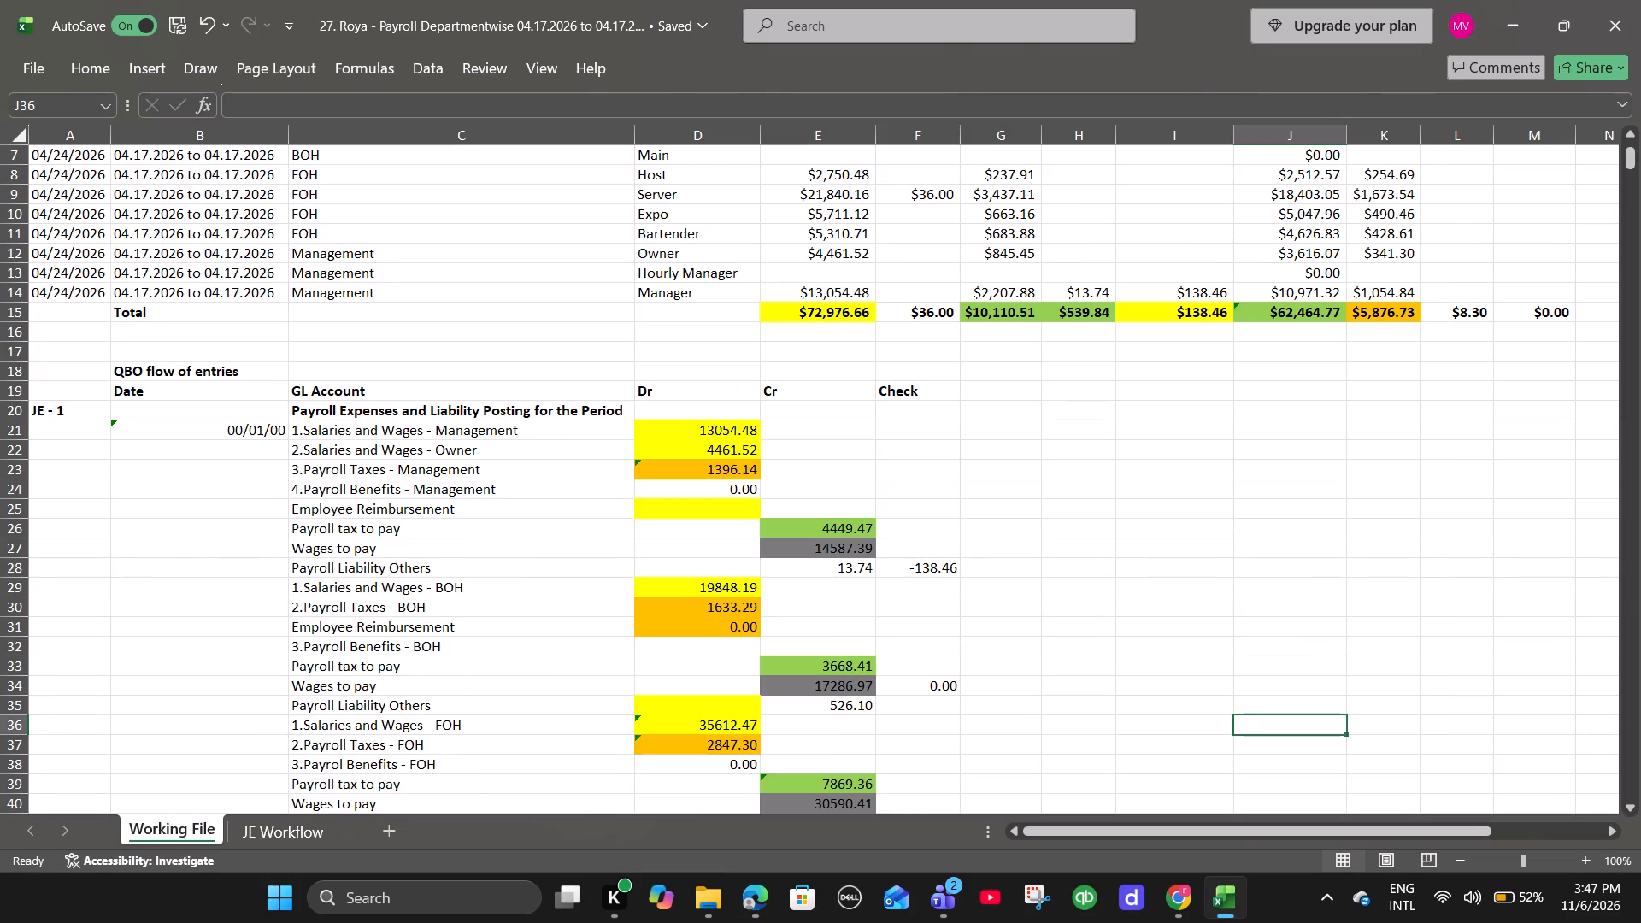
pyautogui.scroll(2, 1014, 592)
pyautogui.scroll(-1, 831, 629)
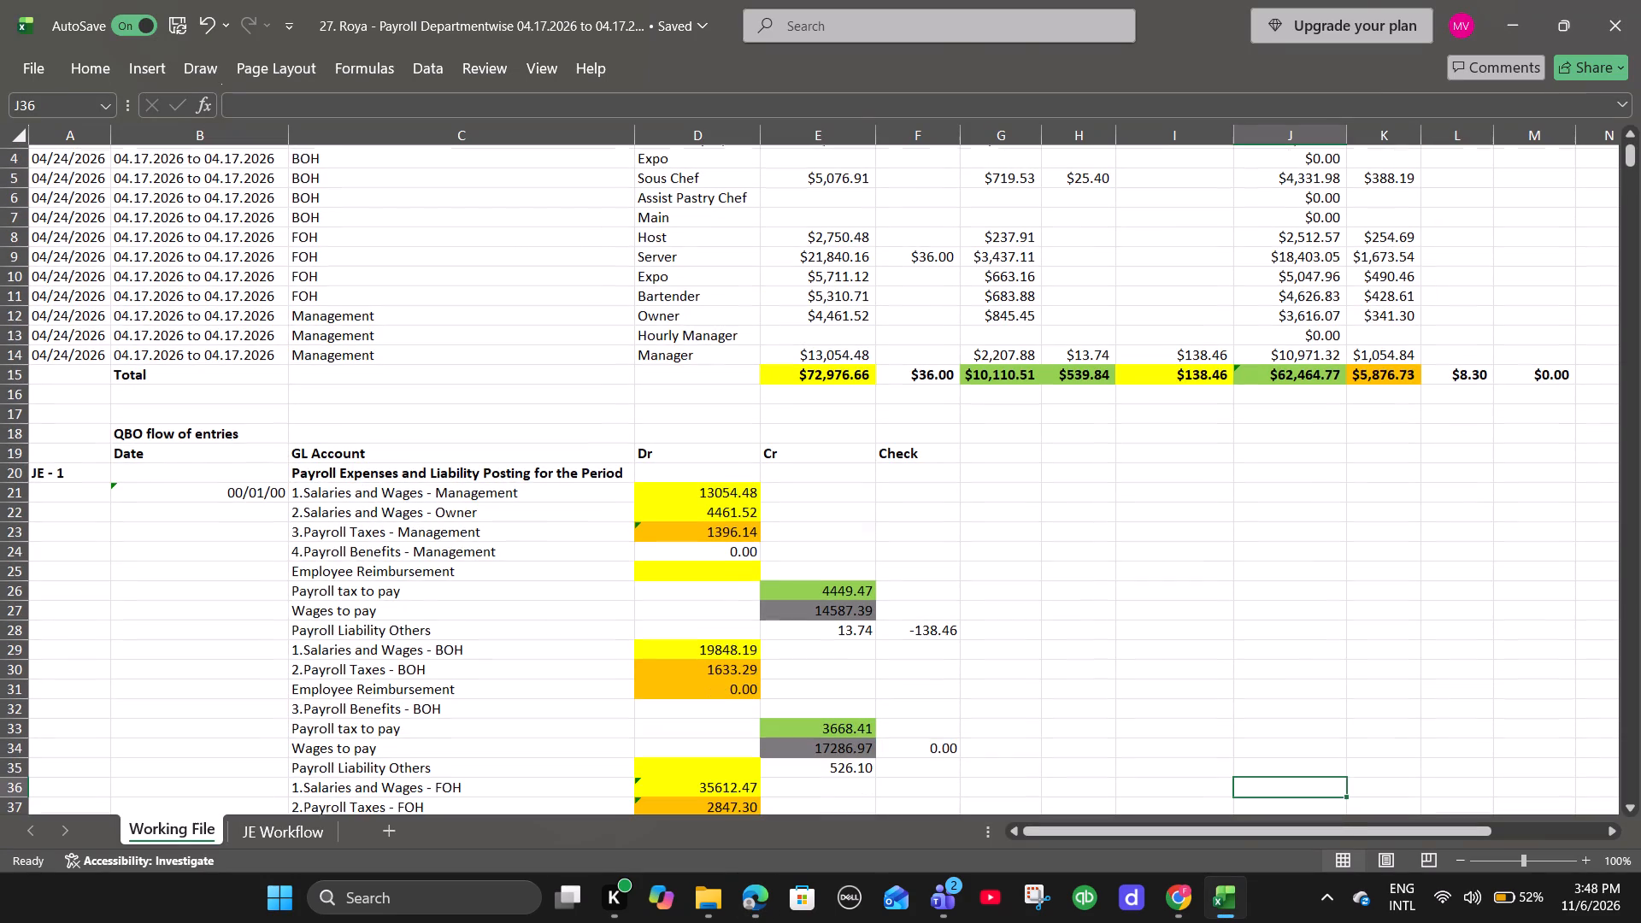
# Enter 138.46 as the Employee Reimbursement debit in the Management section of JE - 1, matching the Manager row's reimbursement.
pyautogui.click(693, 573)
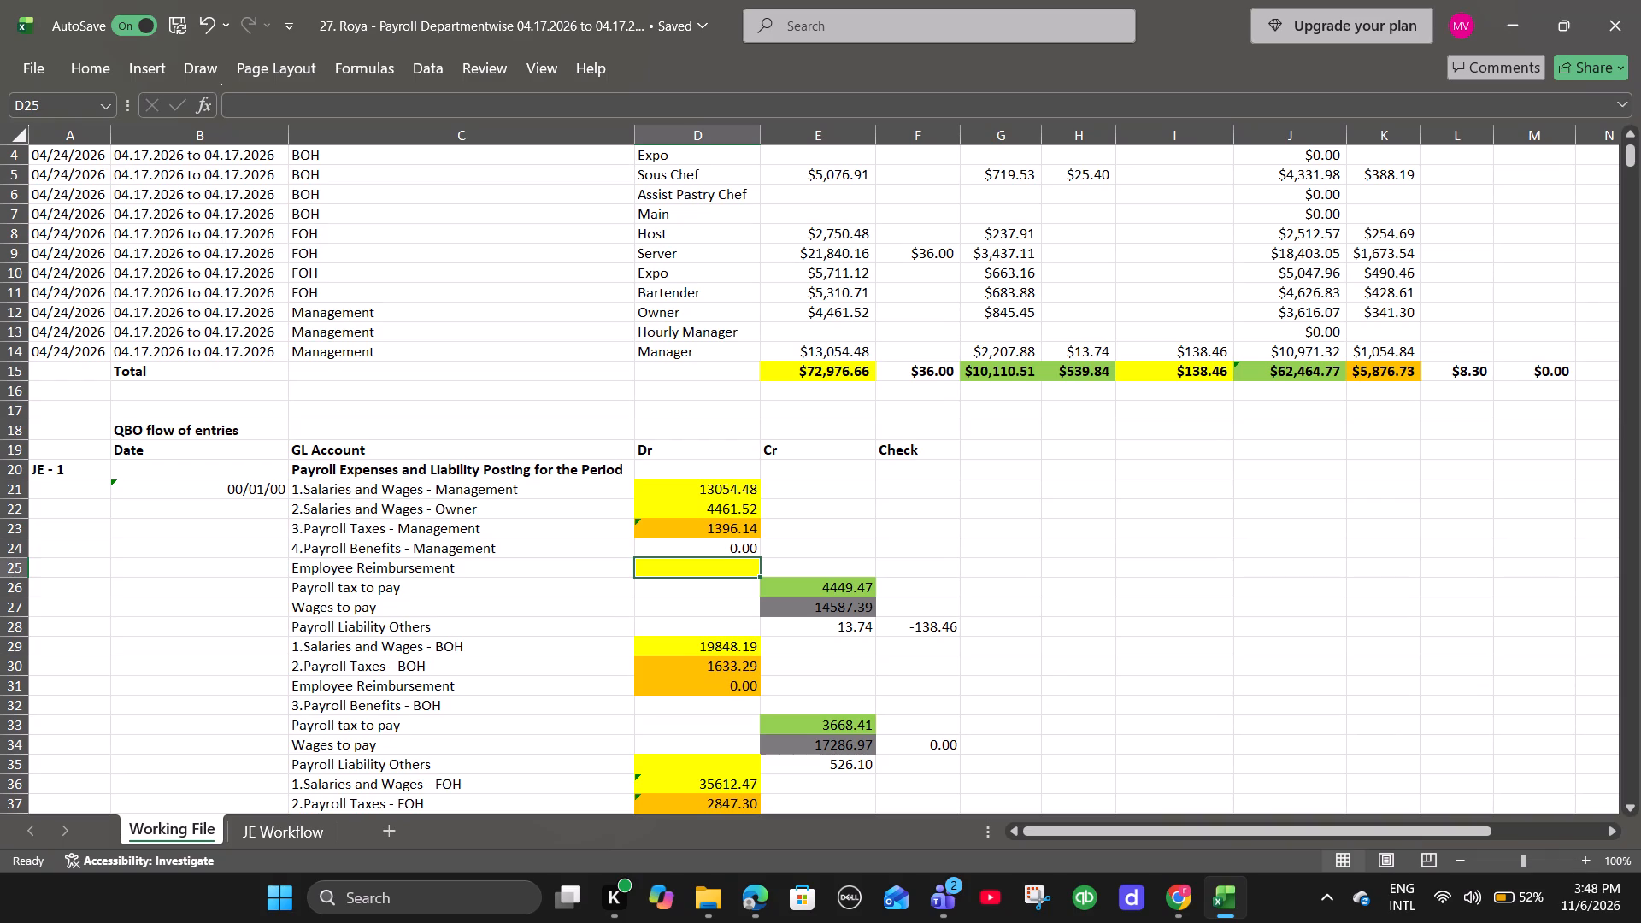
pyautogui.click(1200, 357)
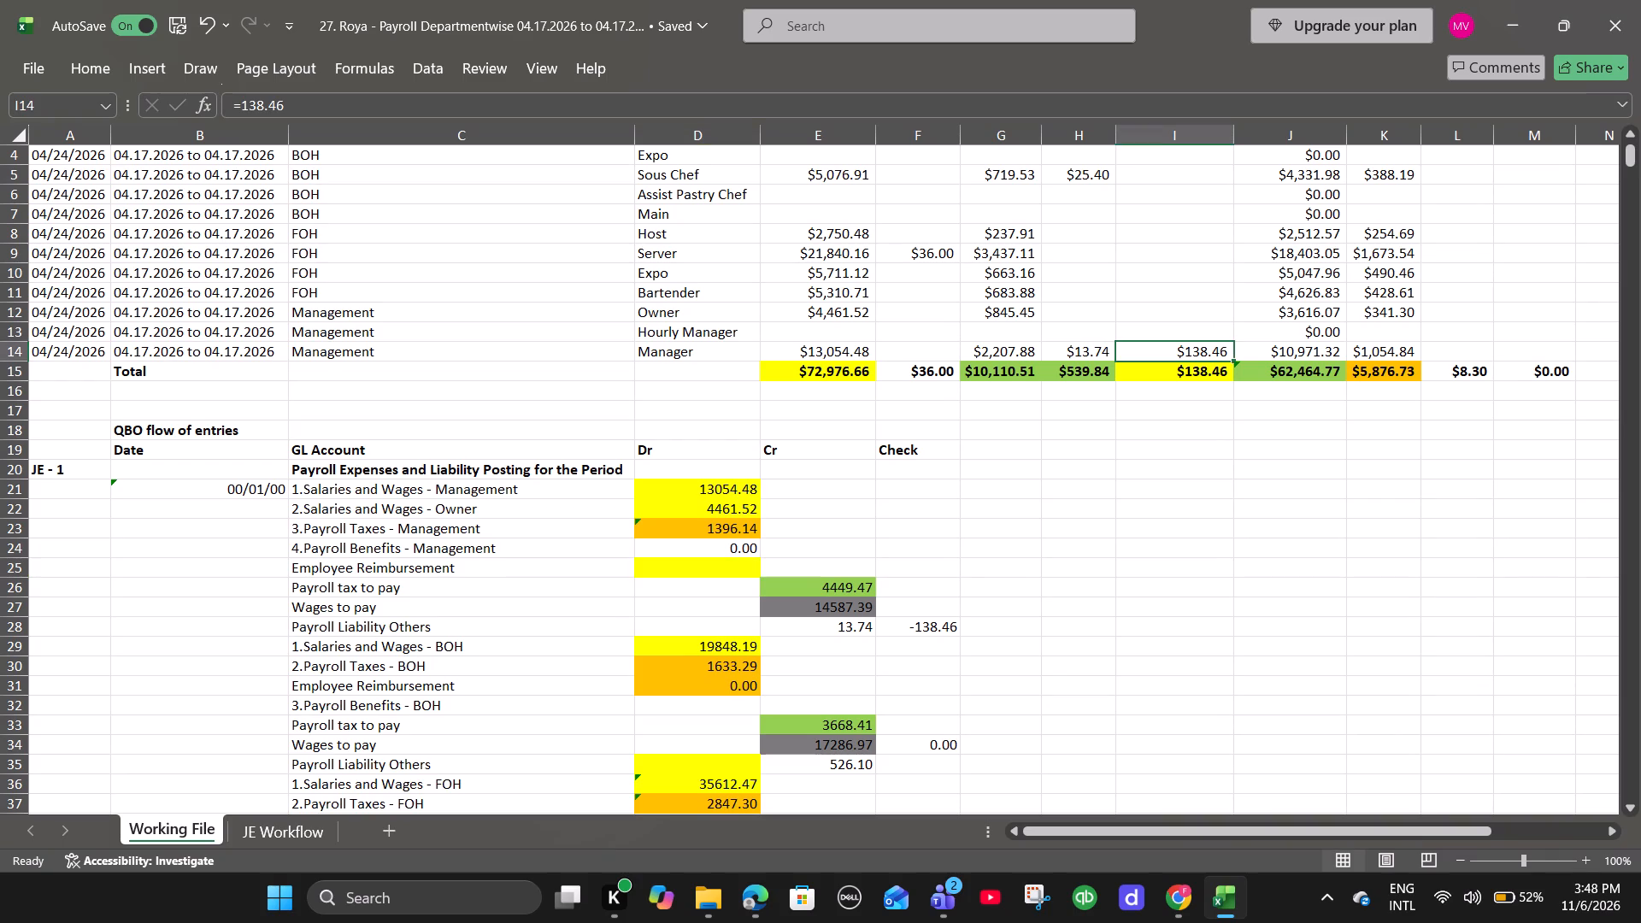
pyautogui.click(672, 570)
pyautogui.scroll(-6, 672, 570)
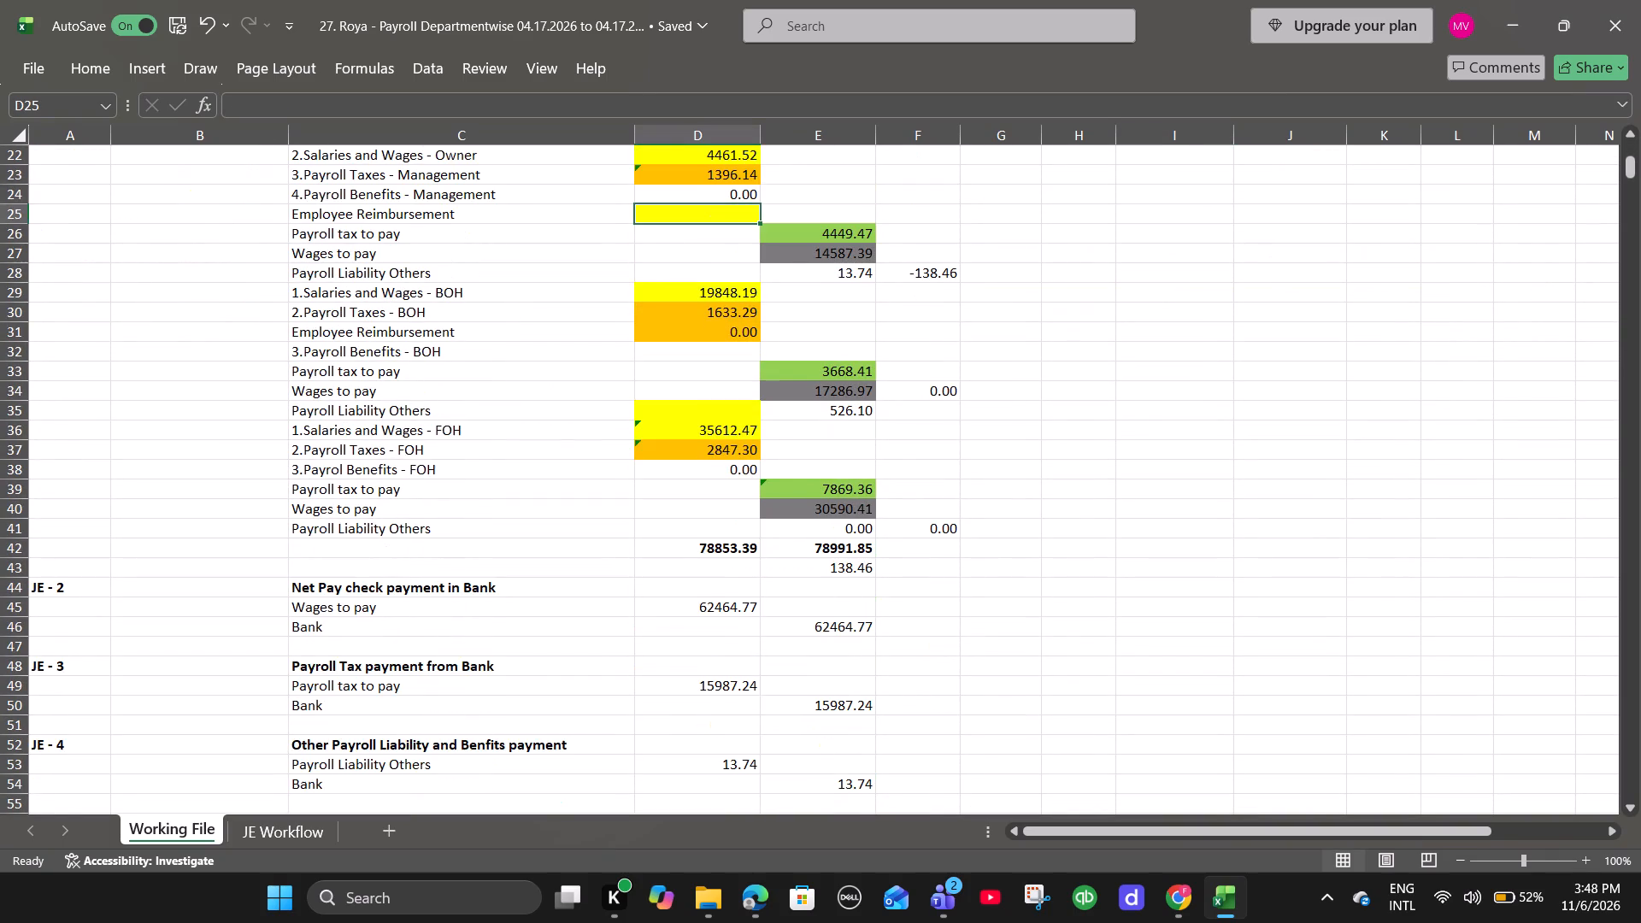
pyautogui.scroll(3, 672, 570)
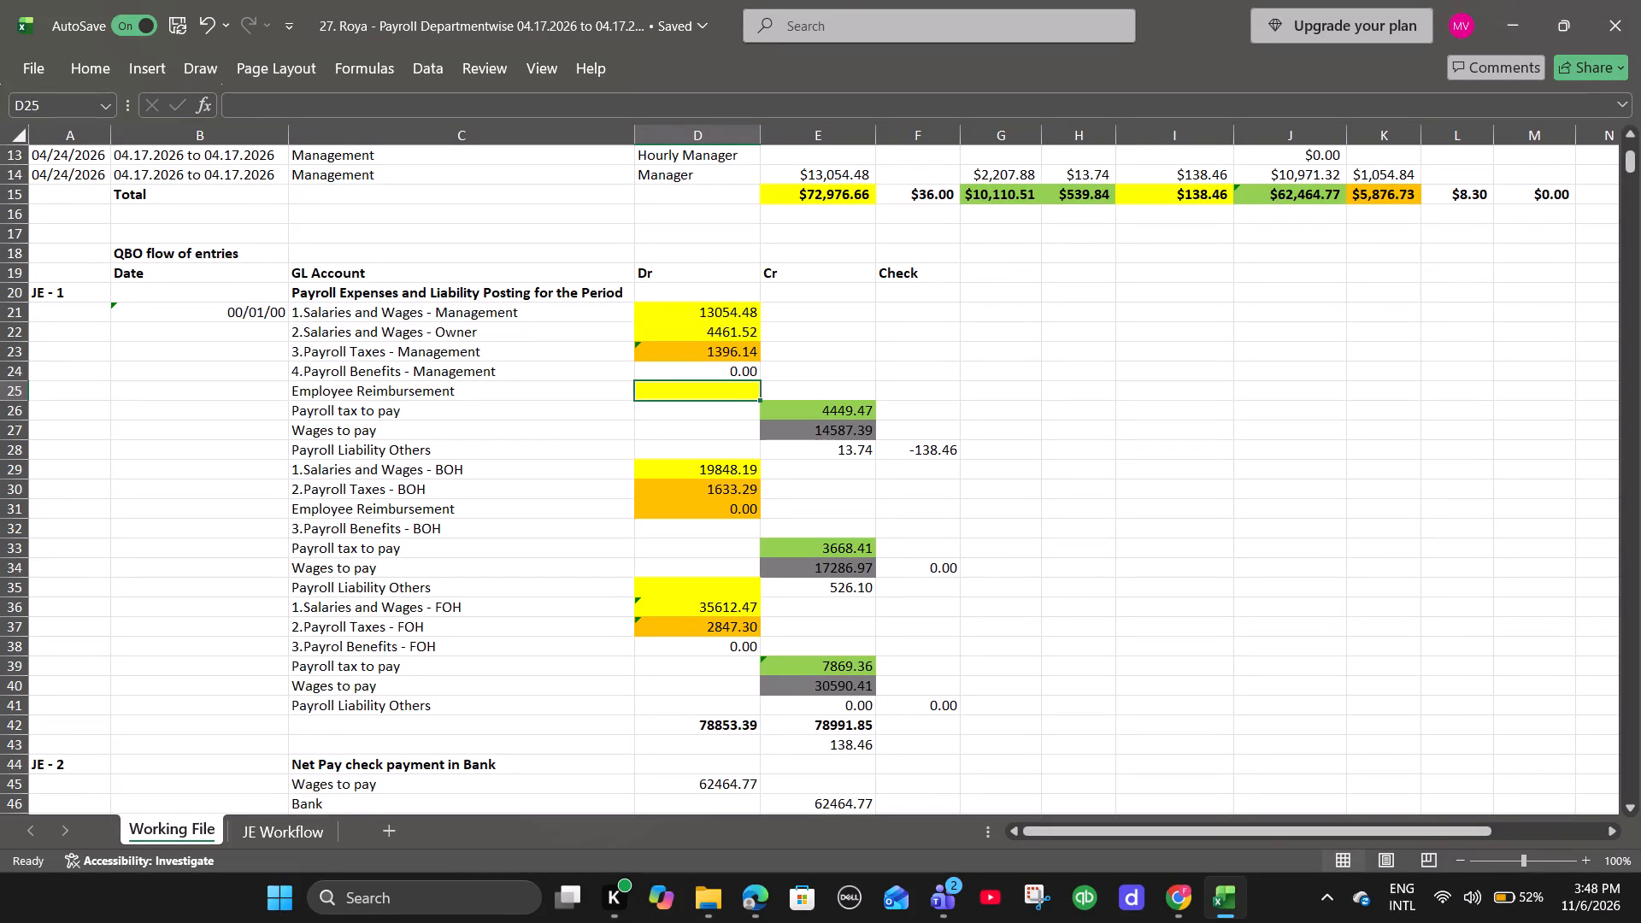
pyautogui.write('138.46')
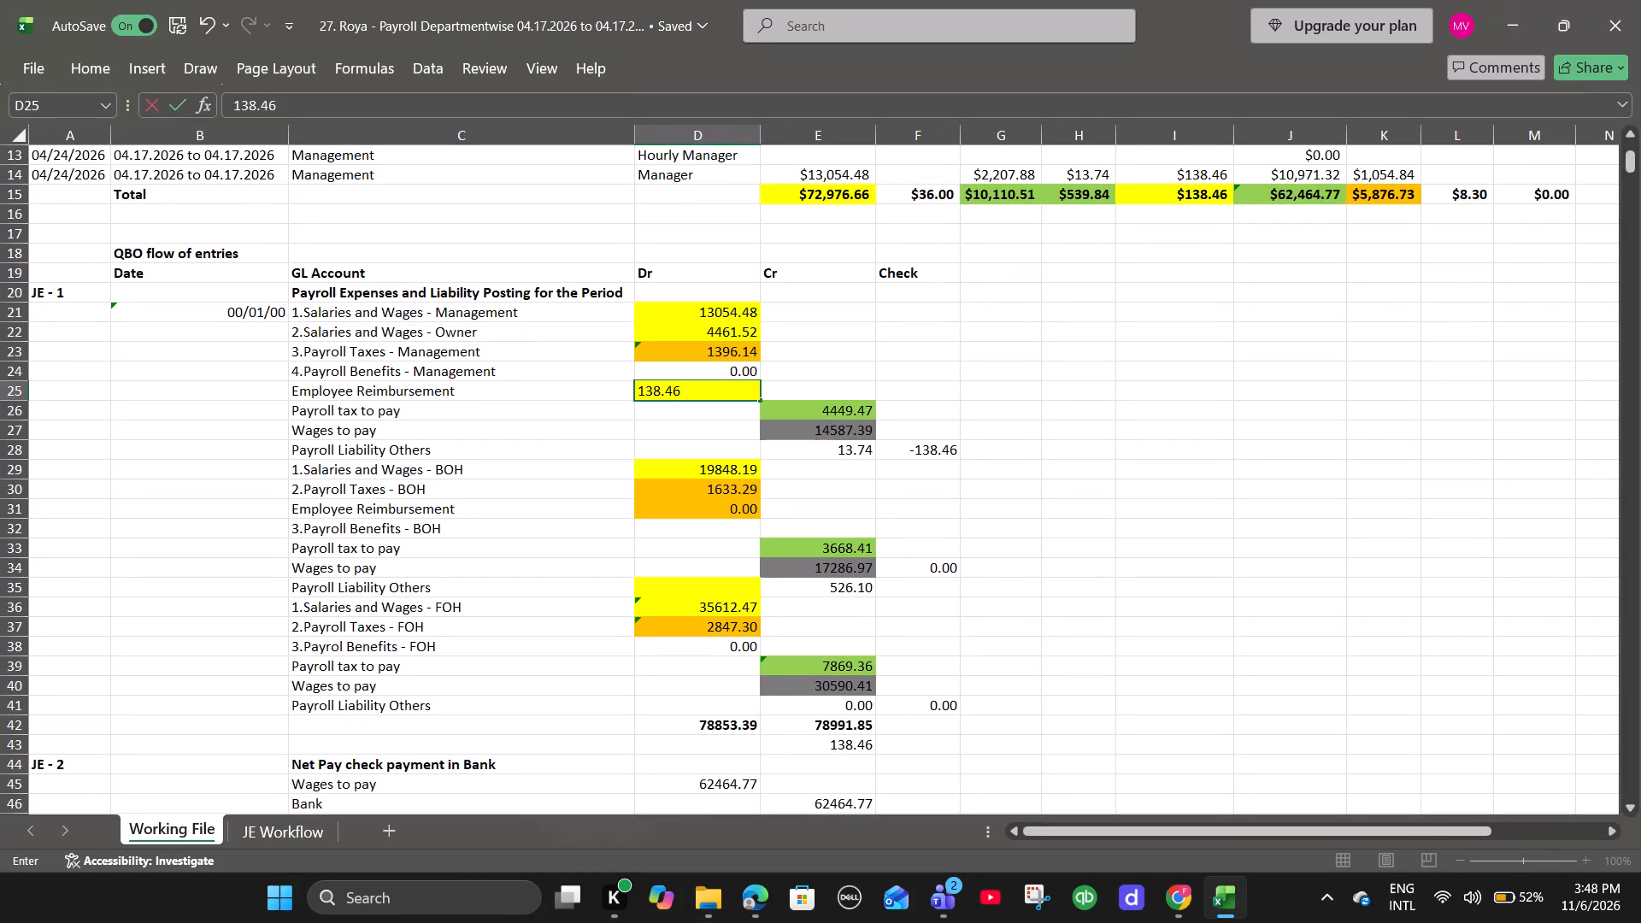
pyautogui.click(1183, 507)
# Compare the debit and credit totals of JE - 1 and look over the payroll table once more.
pyautogui.scroll(-2, 815, 572)
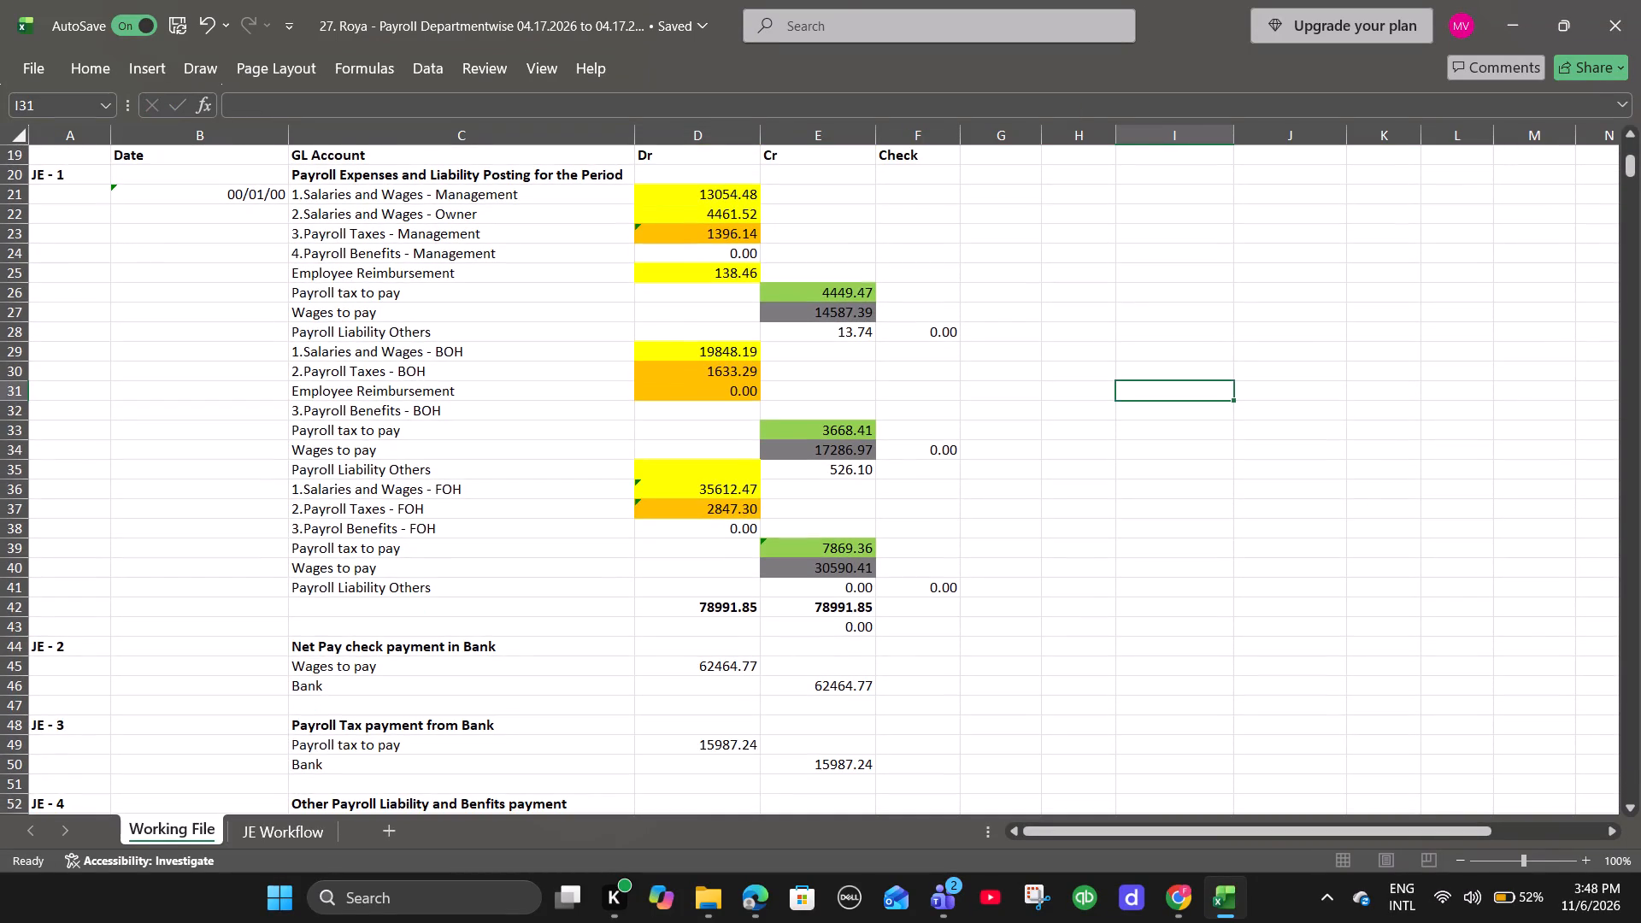
pyautogui.moveTo(690, 607); pyautogui.dragTo(891, 608)
pyautogui.click(1209, 592)
pyautogui.scroll(-5, 1209, 592)
pyautogui.scroll(11, 1209, 592)
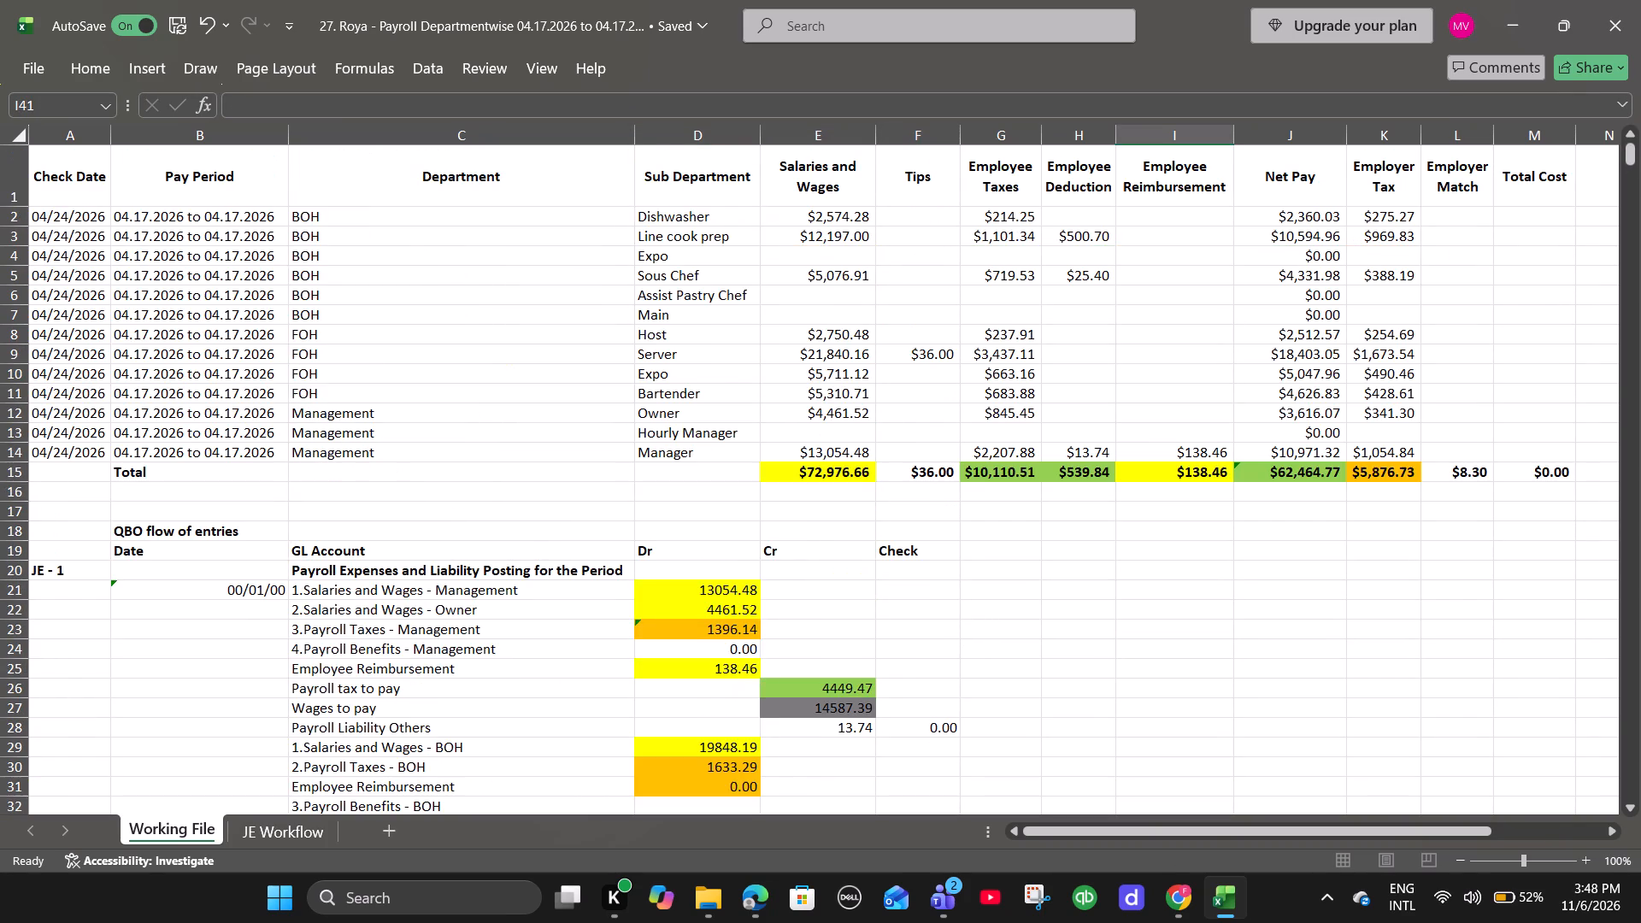
pyautogui.scroll(11, 1209, 592)
# Save the departmentwise working file.
pyautogui.hotkey('ctrl', 's')
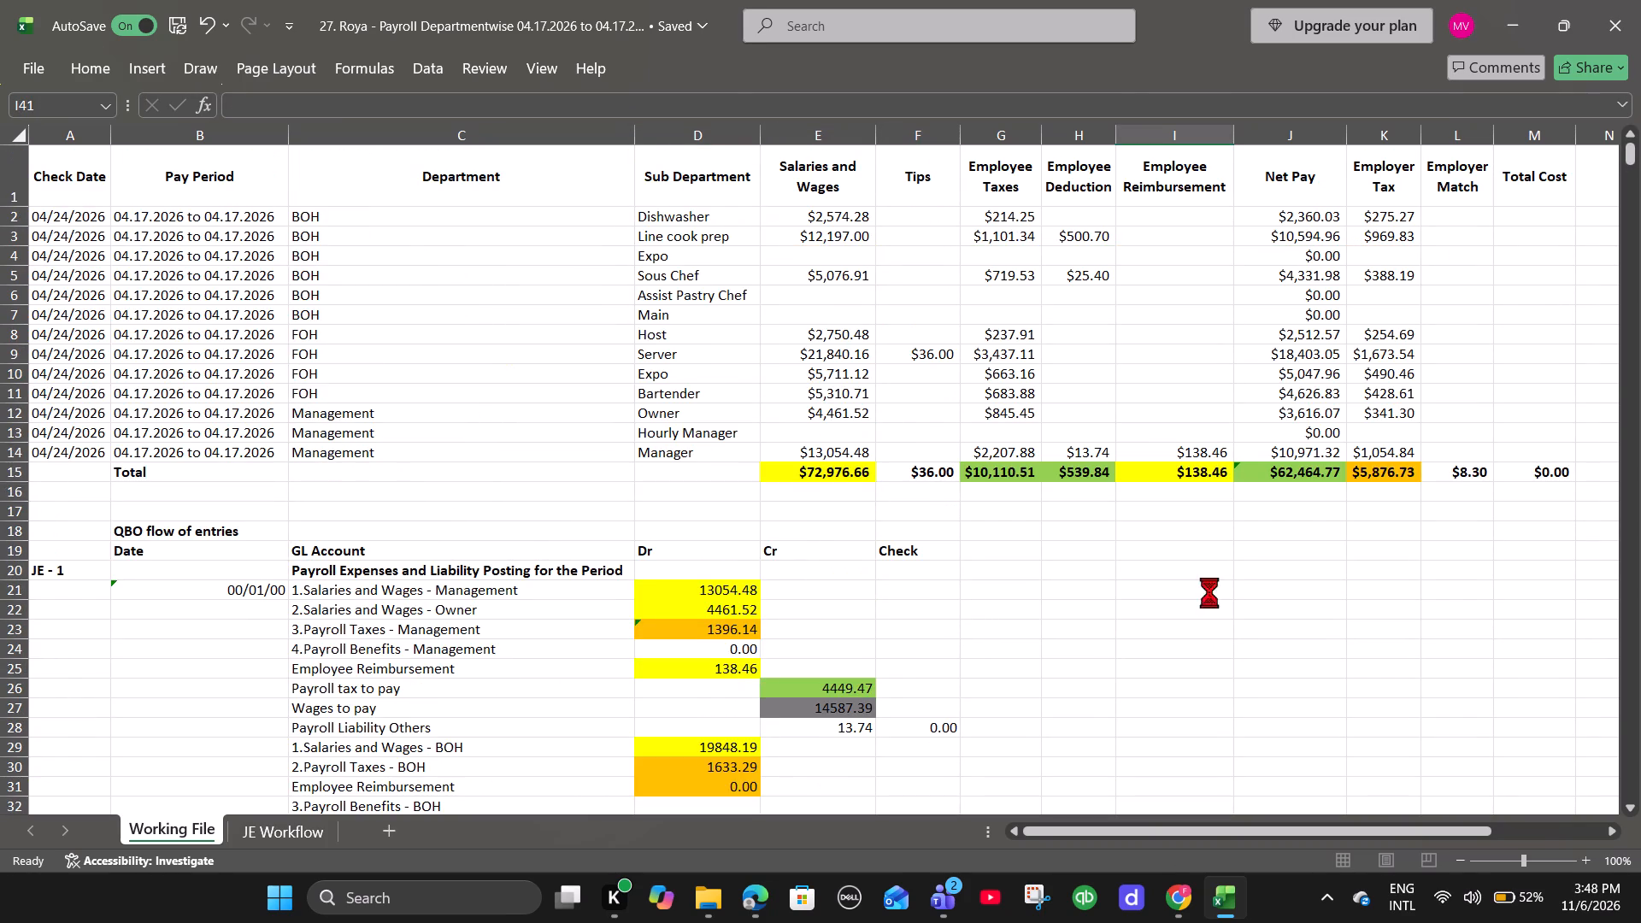